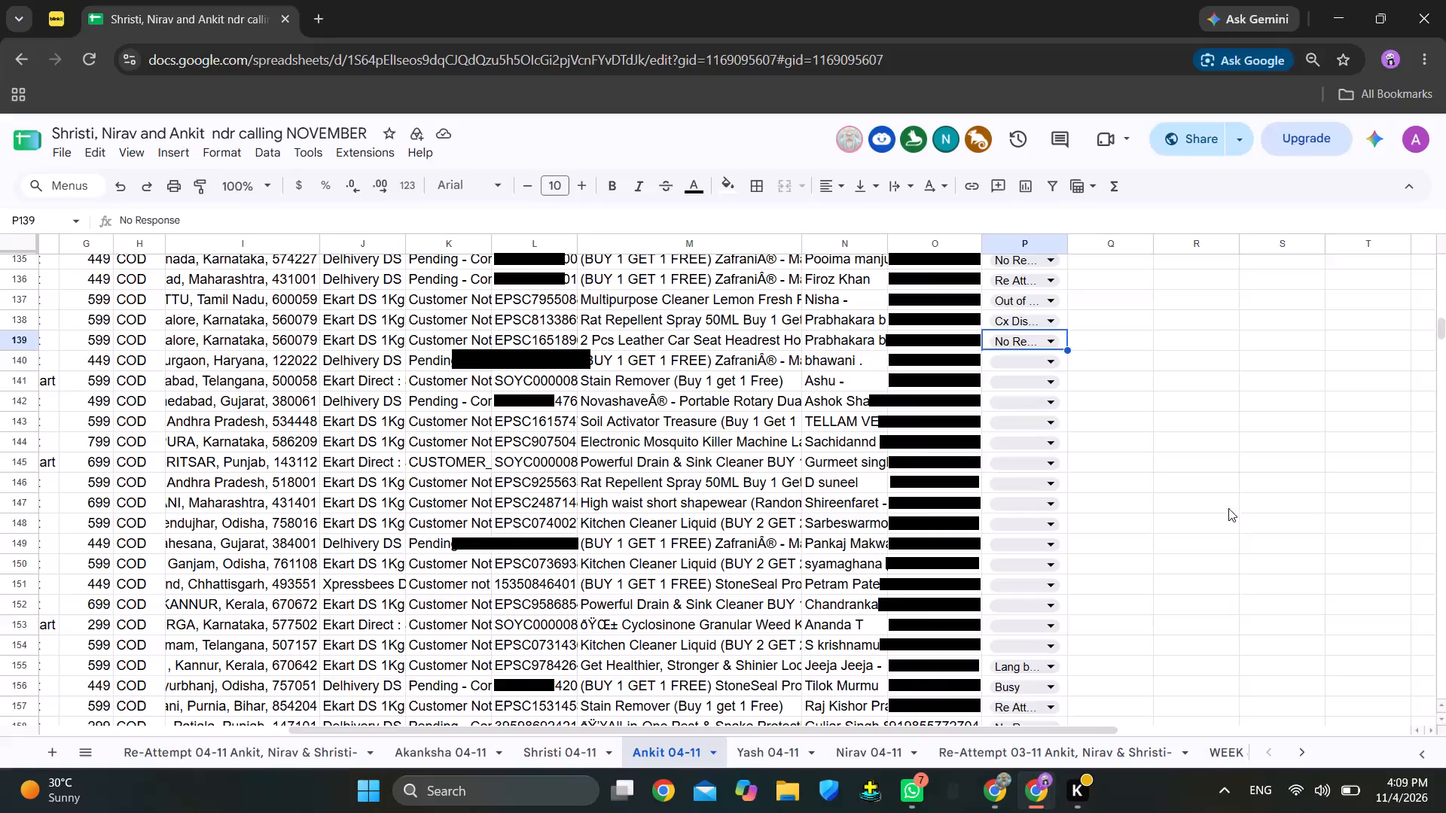
Insert a pivot table from column P of the Ankit 04-11 sheet at cell S141, copying "Ankit" from the location reference.
{"action": "left_click", "coordinate": [1028, 245]}
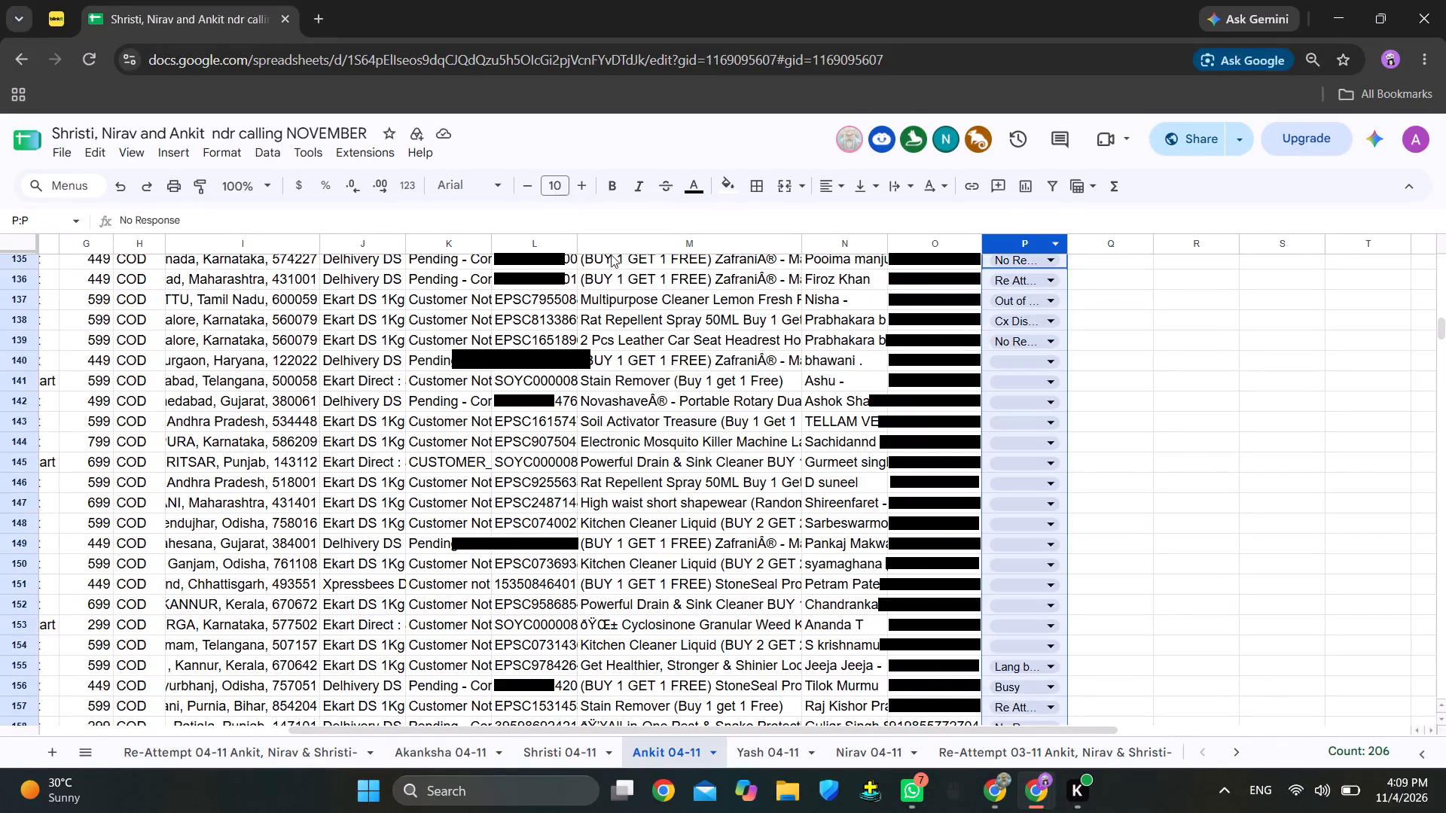
{"action": "left_click", "coordinate": [174, 151]}
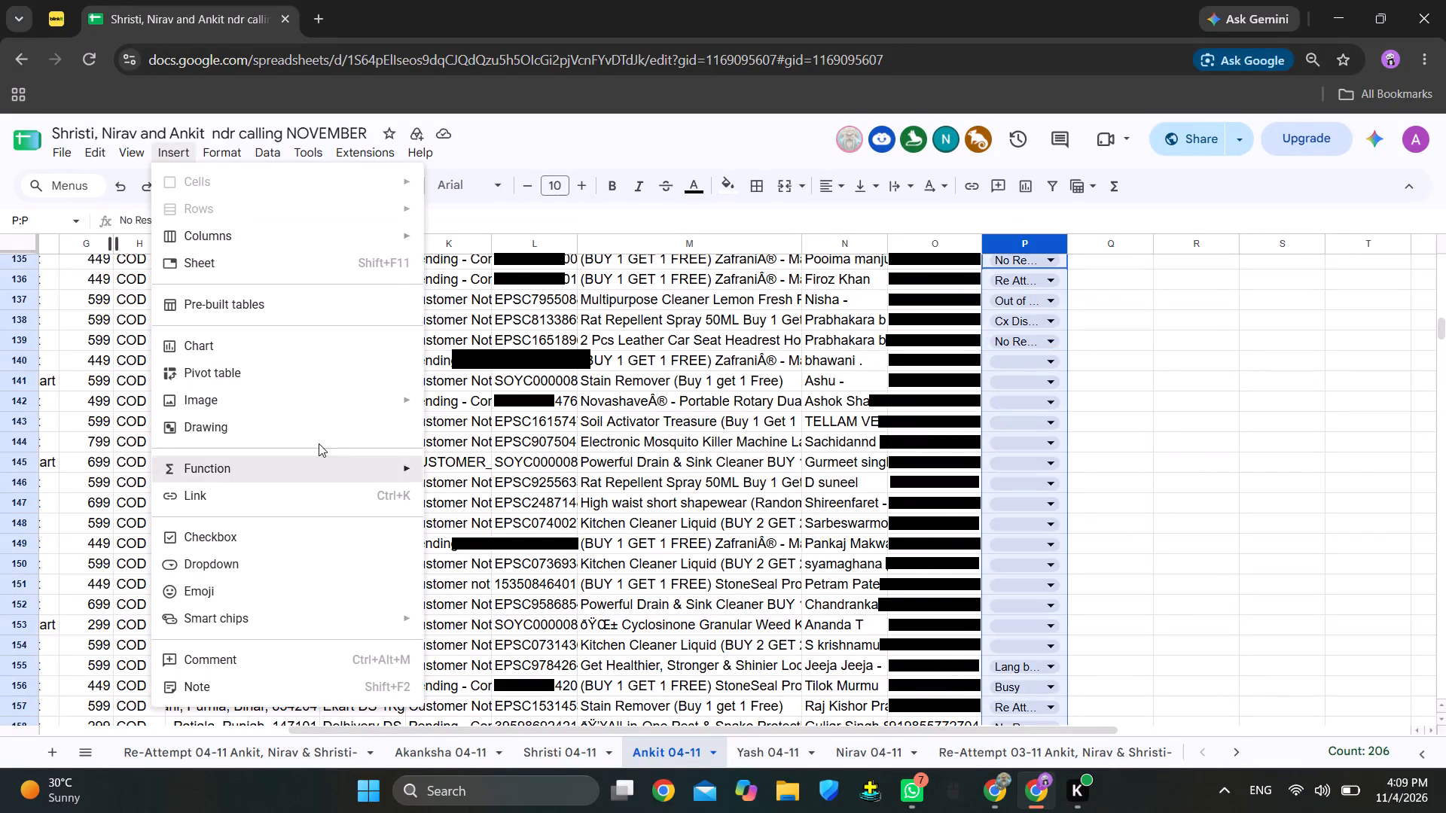
{"action": "left_click", "coordinate": [264, 370]}
{"action": "left_click", "coordinate": [633, 479]}
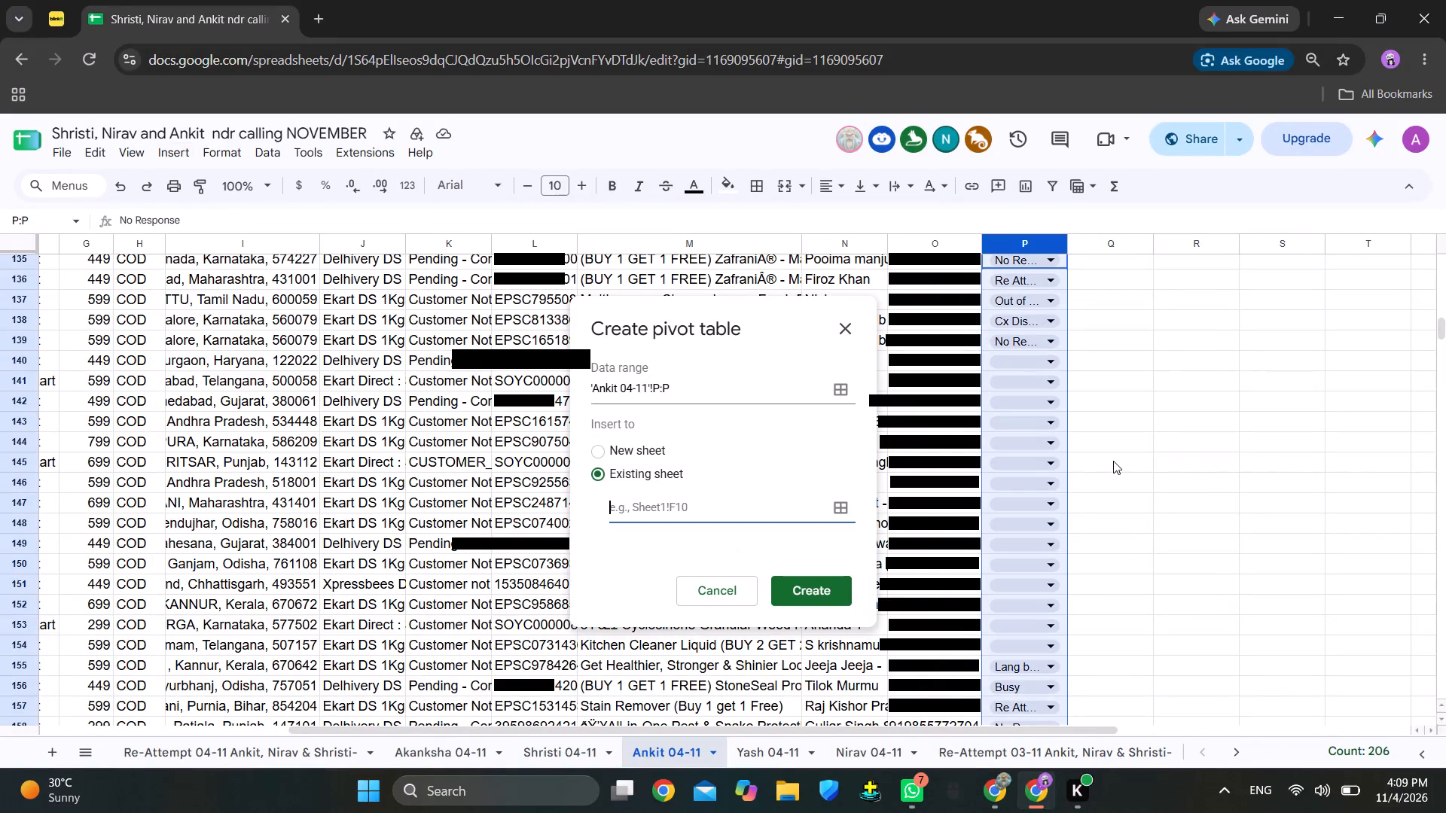
{"action": "left_click", "coordinate": [1269, 385]}
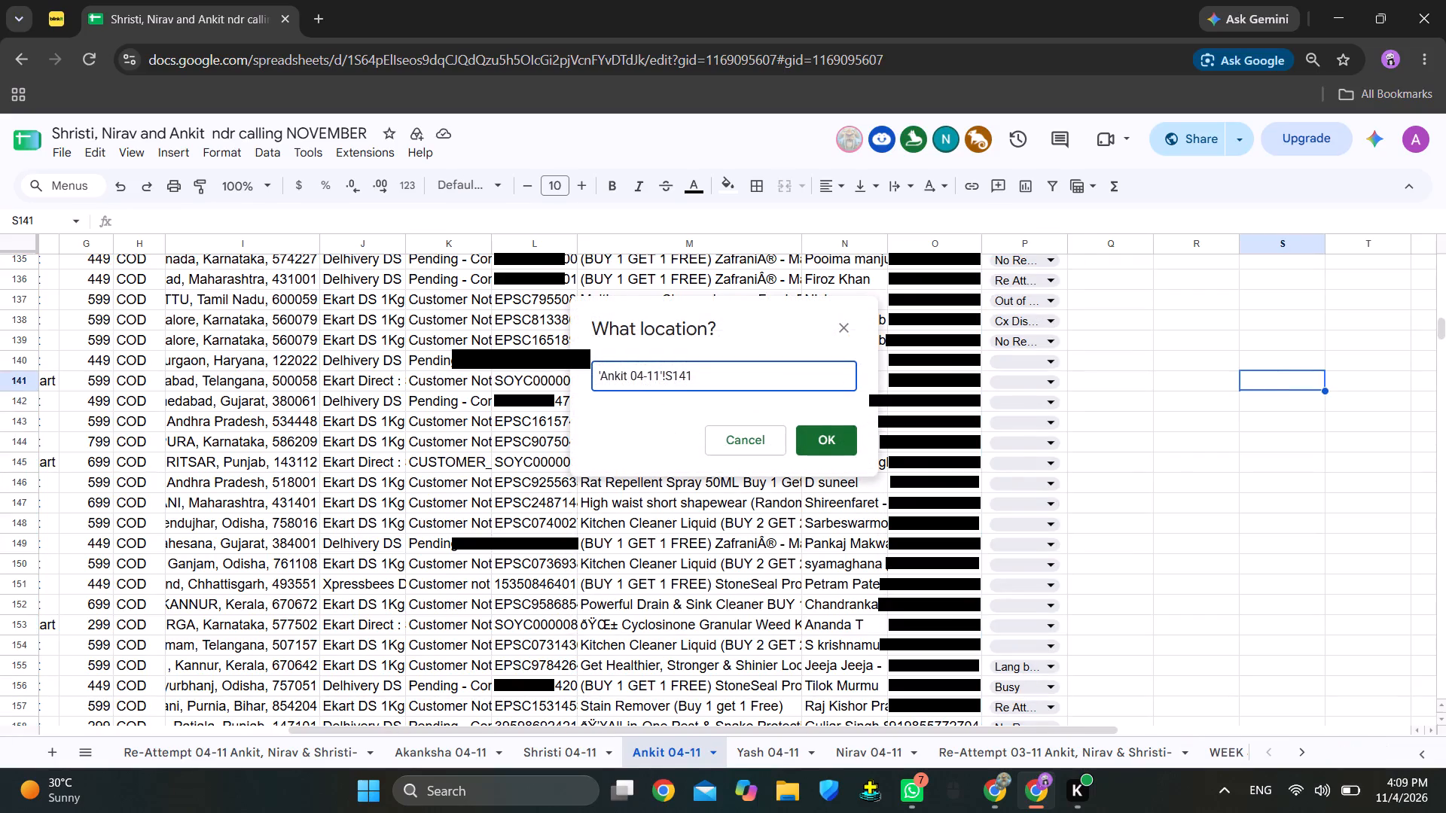
{"action": "left_click_drag", "start_coordinate": [628, 386], "coordinate": [600, 390]}
{"action": "left_click_drag", "start_coordinate": [600, 390], "coordinate": [602, 390]}
{"action": "key", "text": "ctrl+c"}
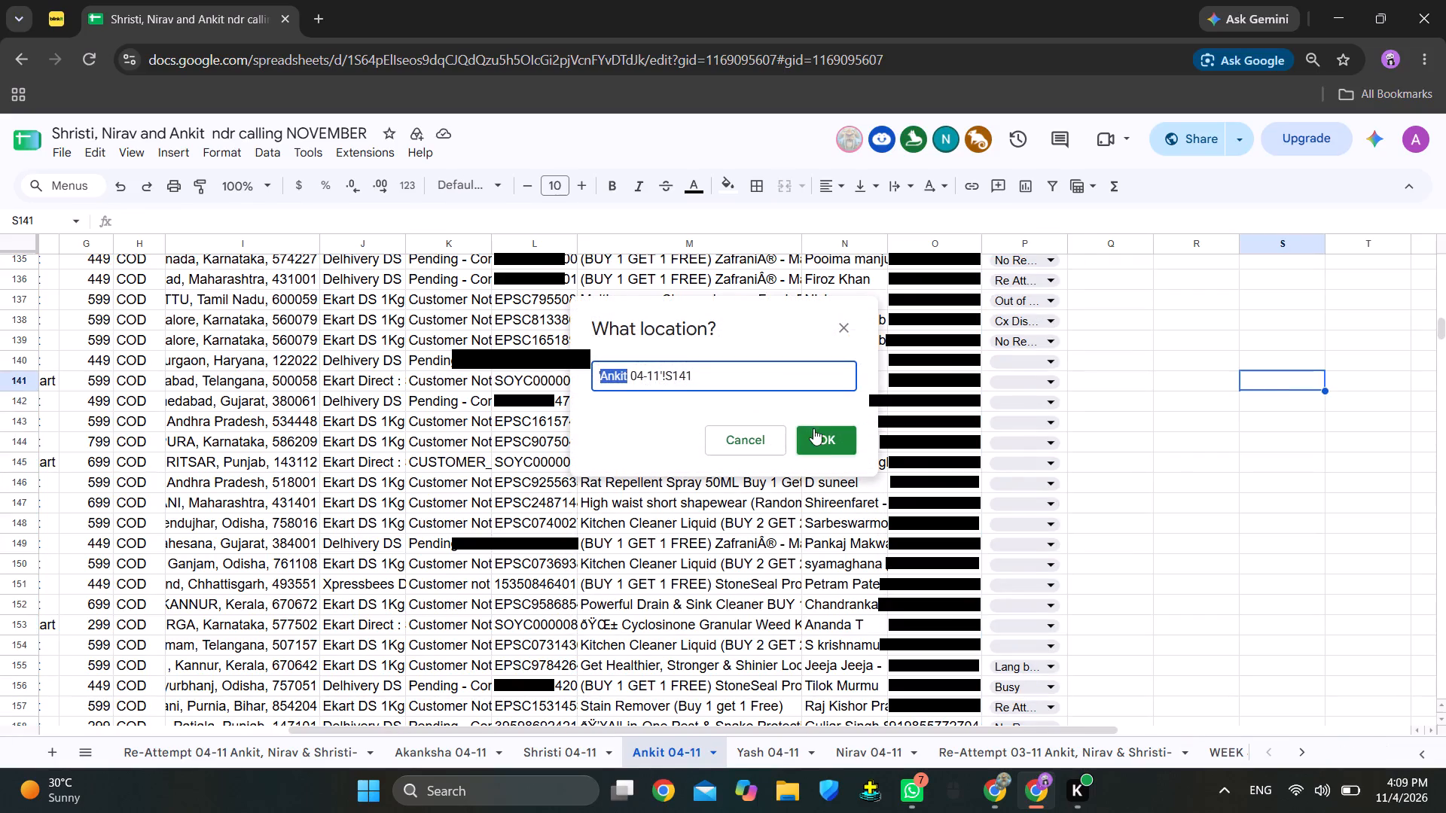
{"action": "left_click", "coordinate": [823, 437]}
{"action": "left_click", "coordinate": [815, 563]}
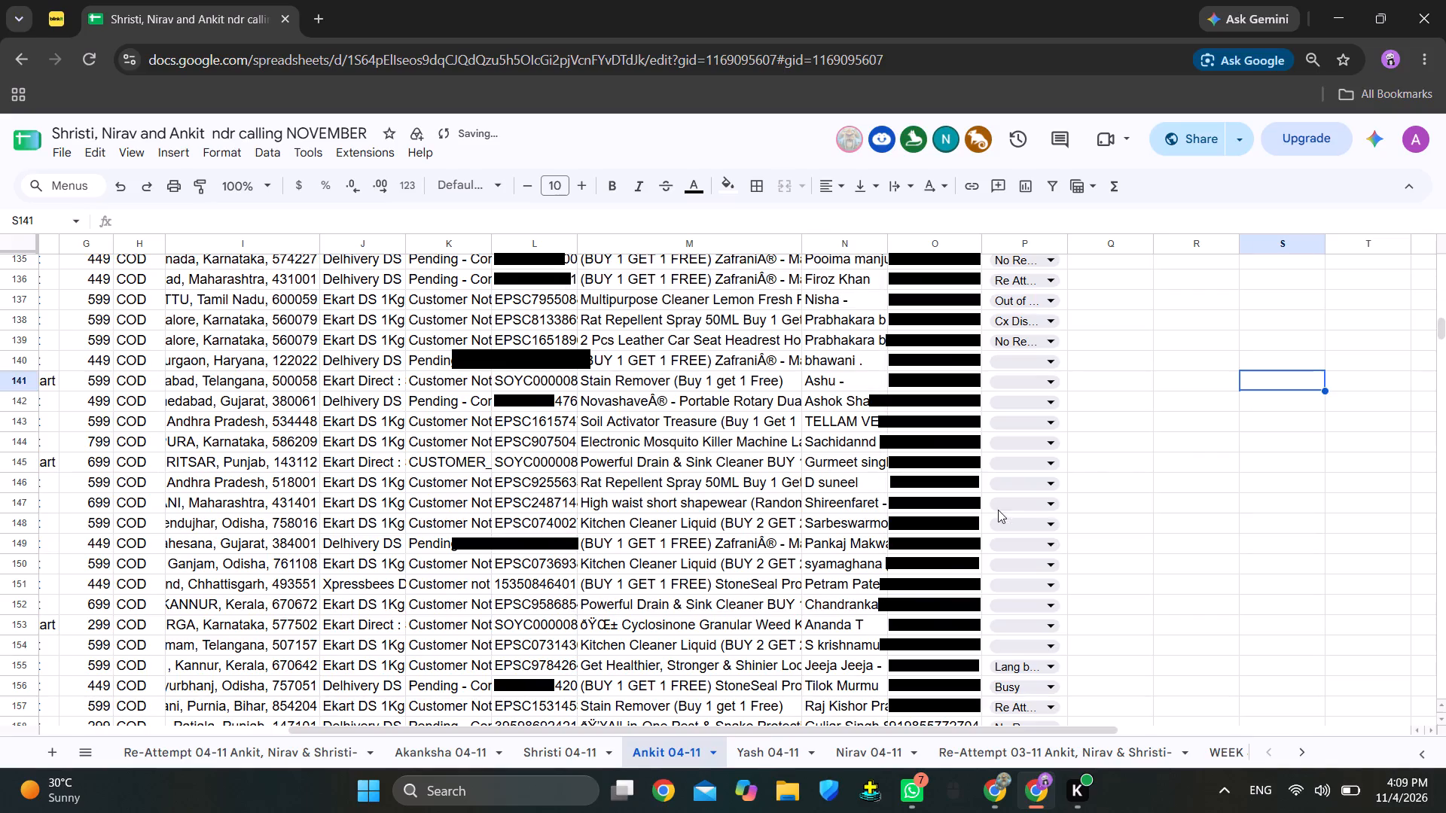
{"action": "left_click", "coordinate": [1081, 355]}
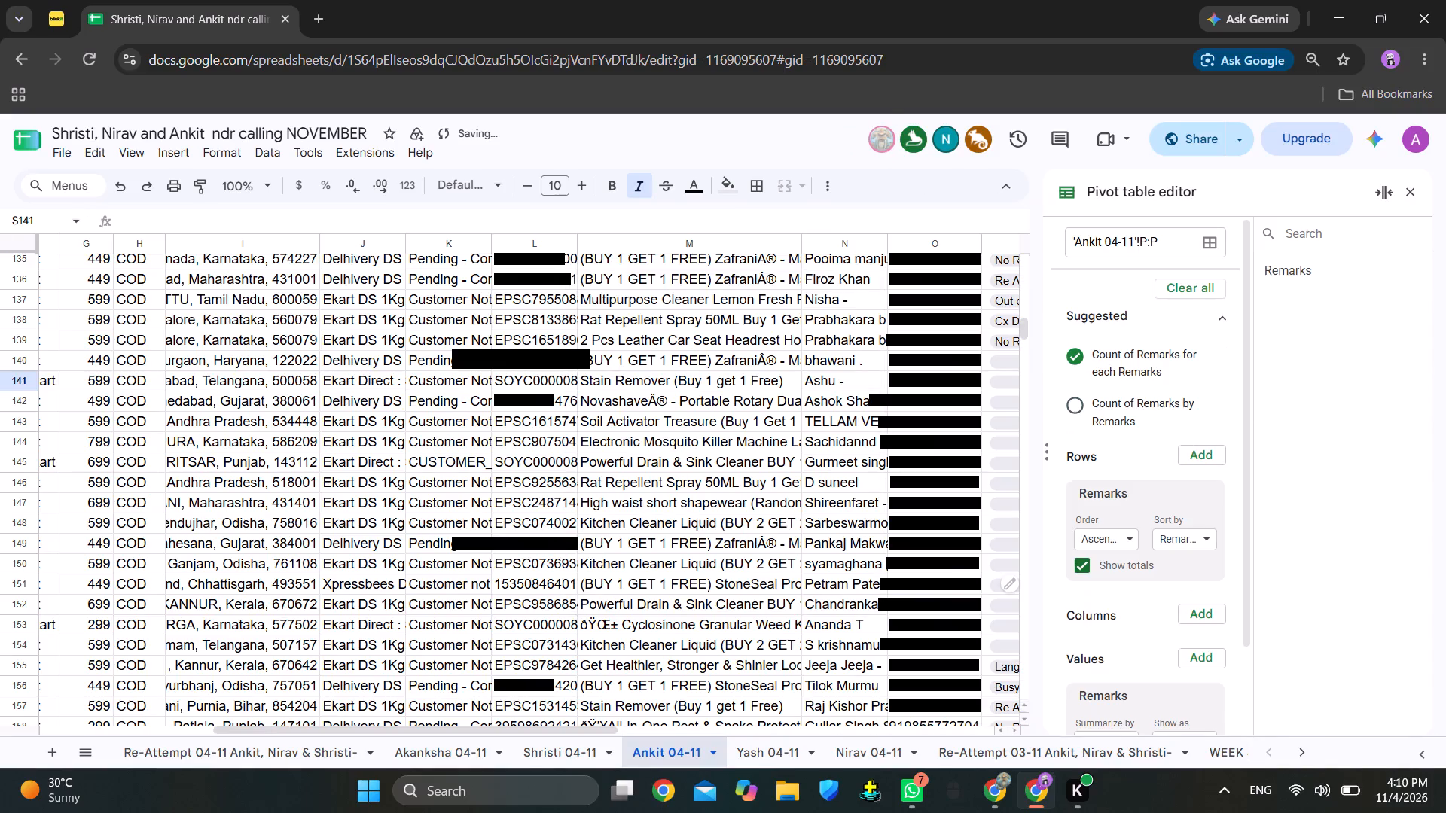
{"action": "left_click", "coordinate": [1414, 193]}
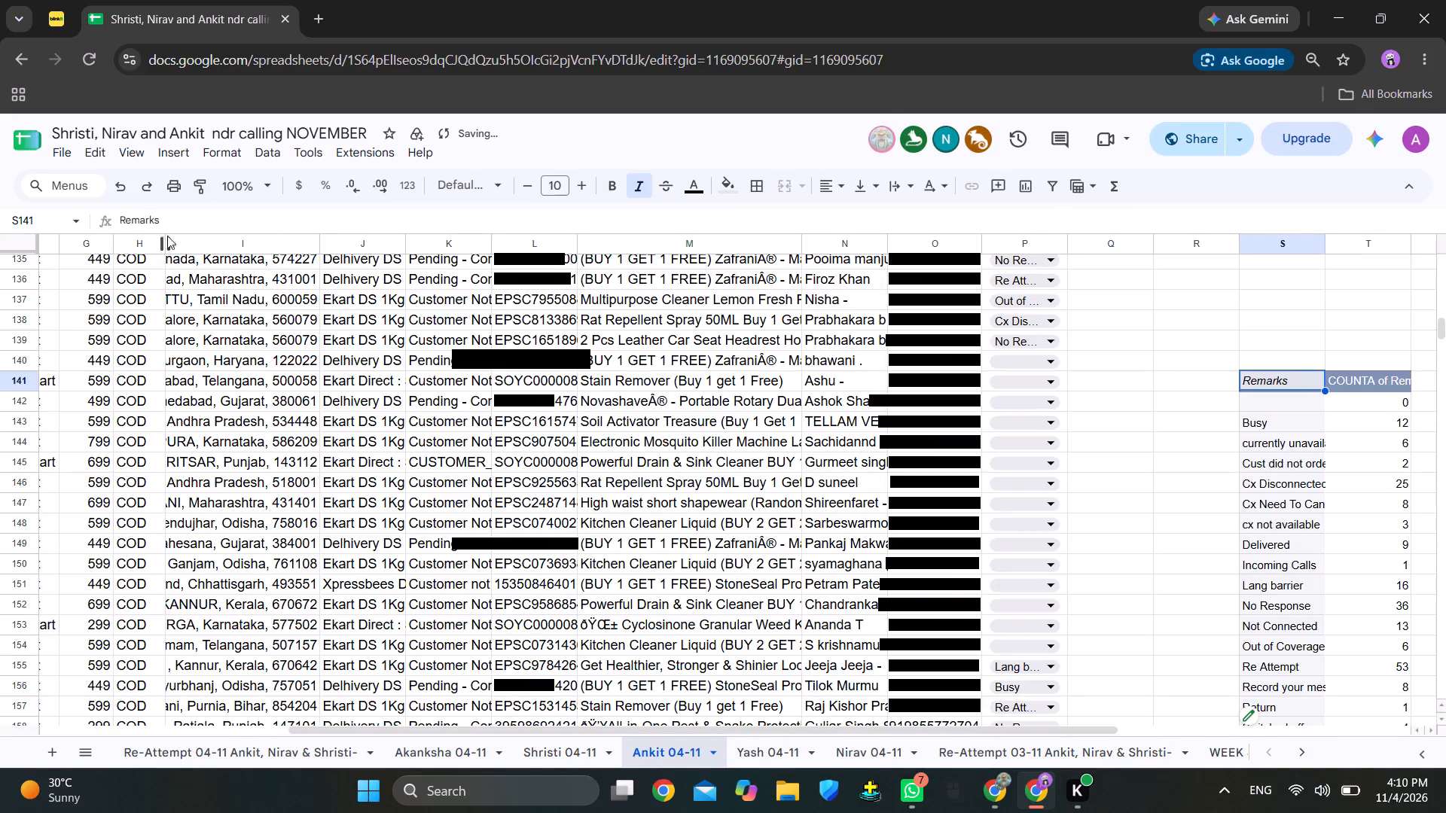
Replace the pivot table's Remarks header in S141 with the copied text "Ankit".
{"action": "double_click", "coordinate": [151, 221]}
{"action": "key", "text": "ctrl+v"}
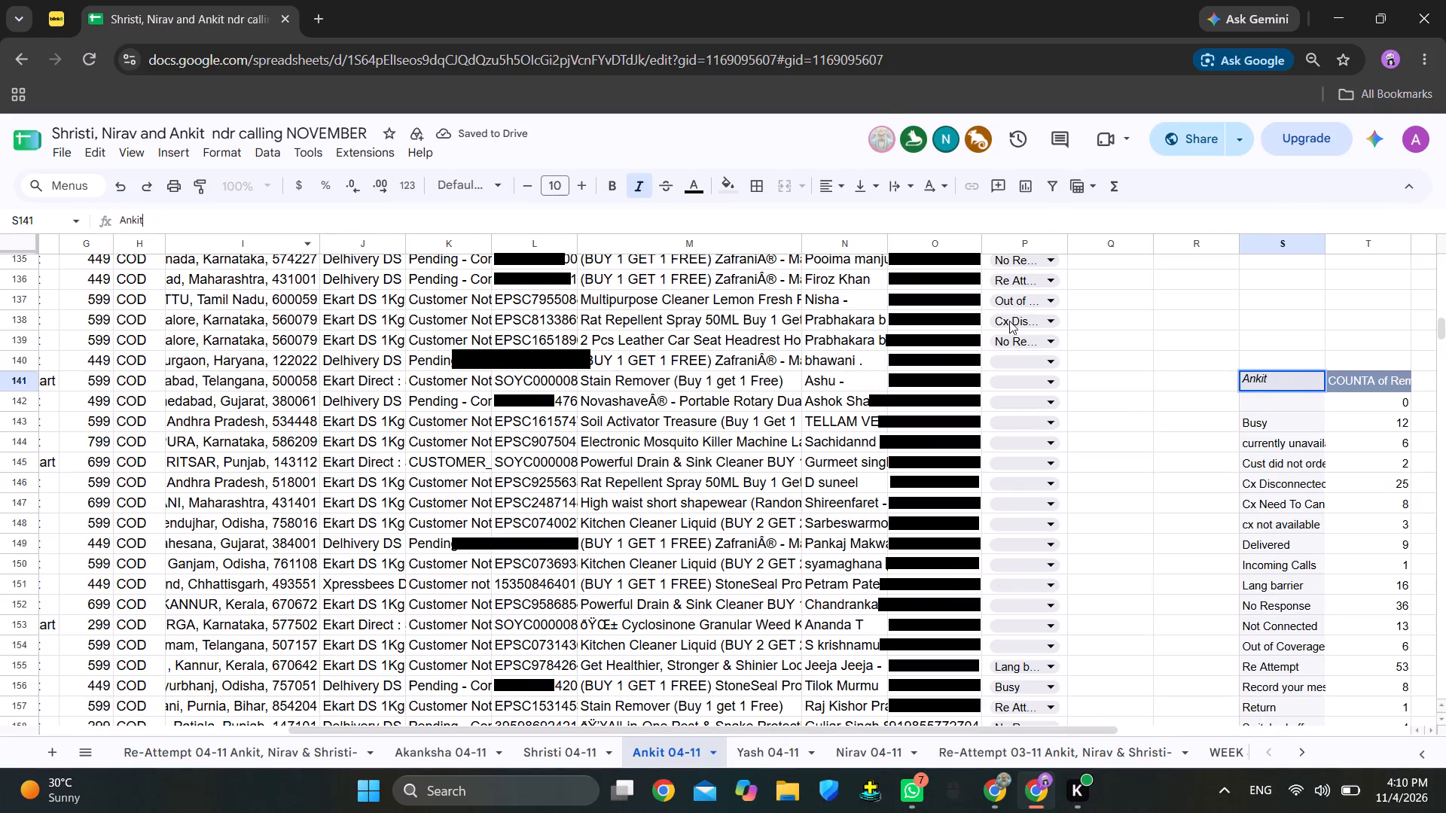
{"action": "left_click", "coordinate": [1200, 385]}
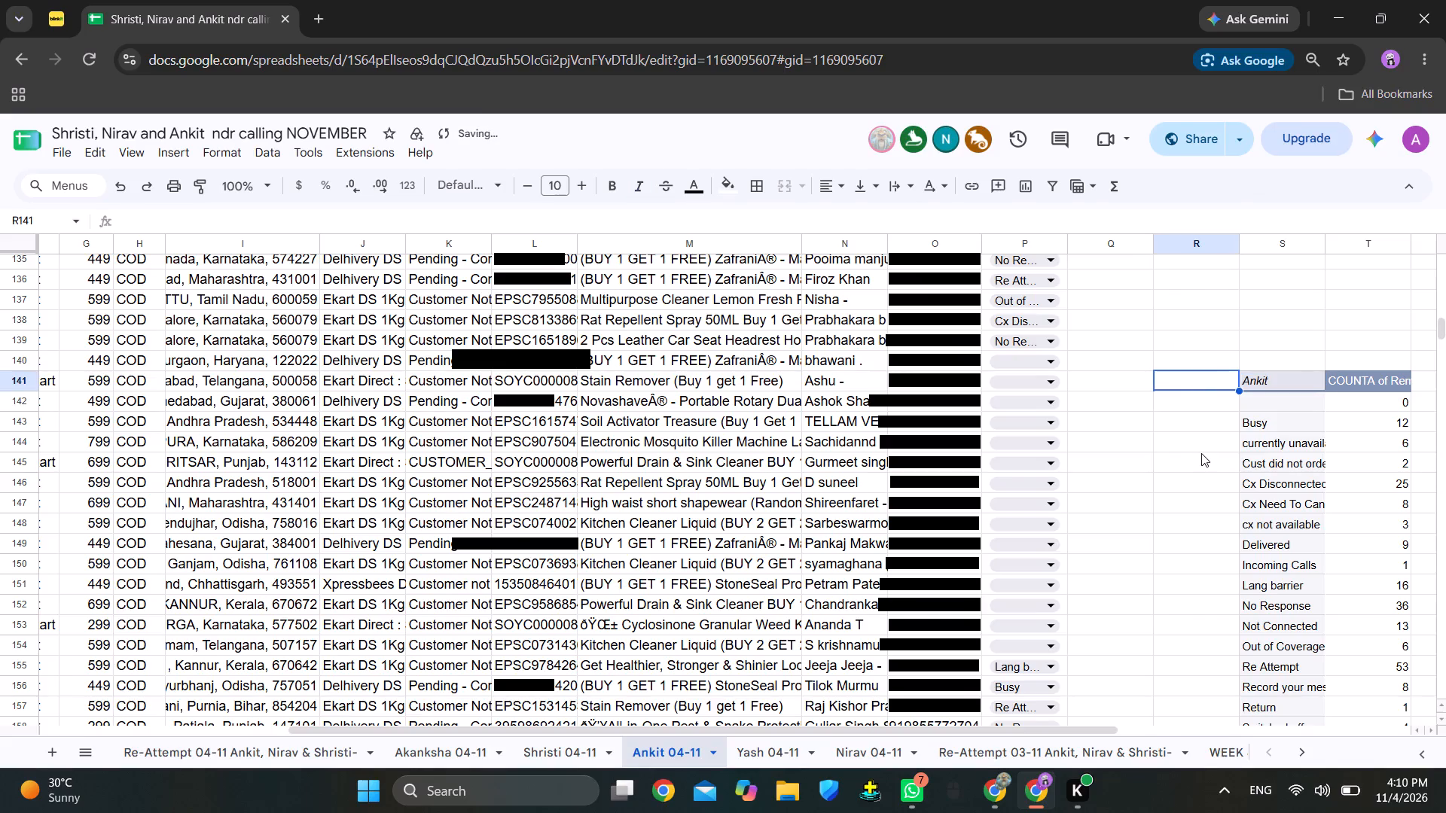
Examine the remark counts in the pivot table and the rows whose remarks are still blank in column P.
{"action": "scroll", "coordinate": [1202, 452], "scroll_direction": "down", "scroll_amount": 1}
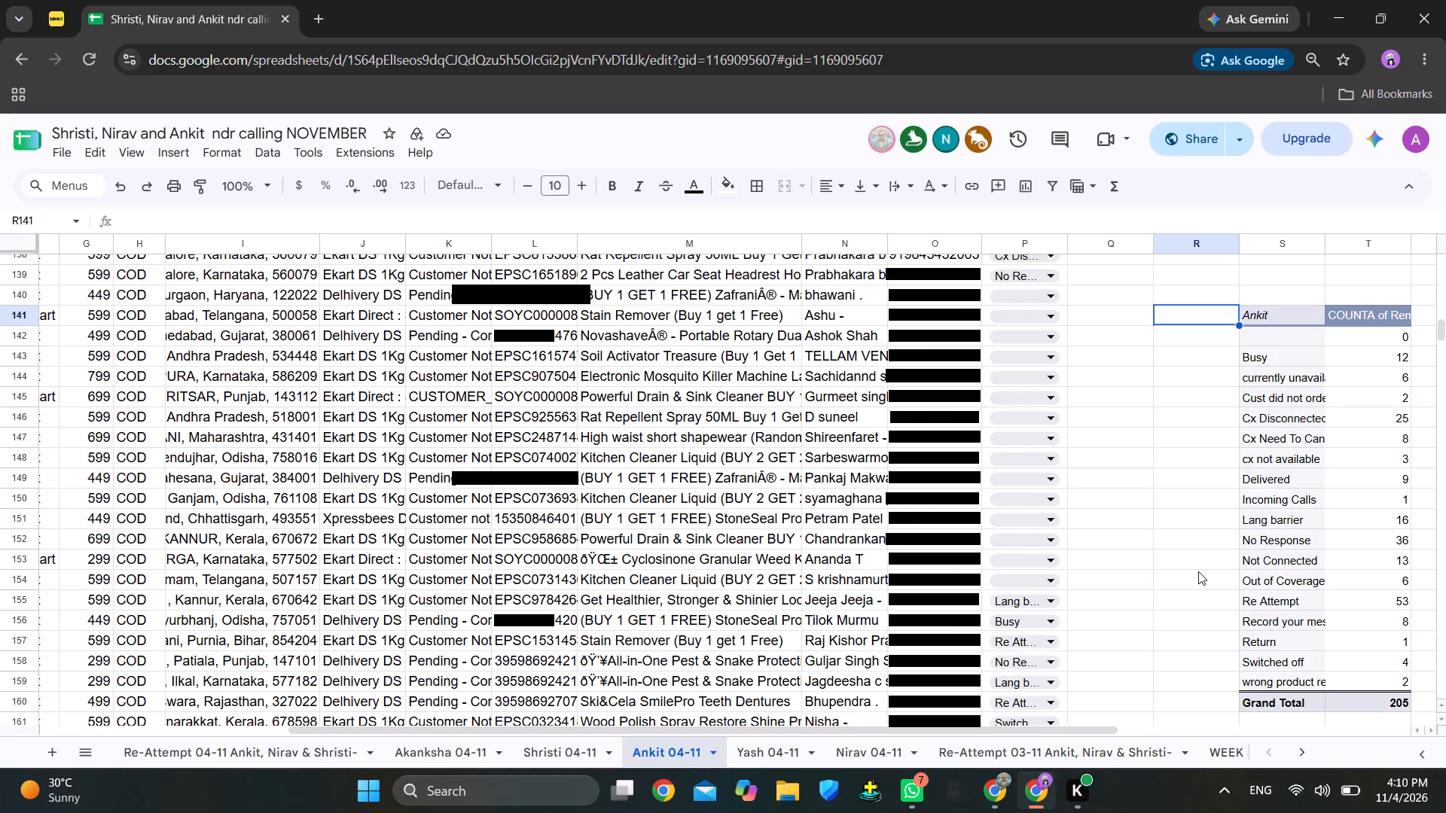
{"action": "scroll", "coordinate": [1199, 568], "scroll_direction": "up", "scroll_amount": 1}
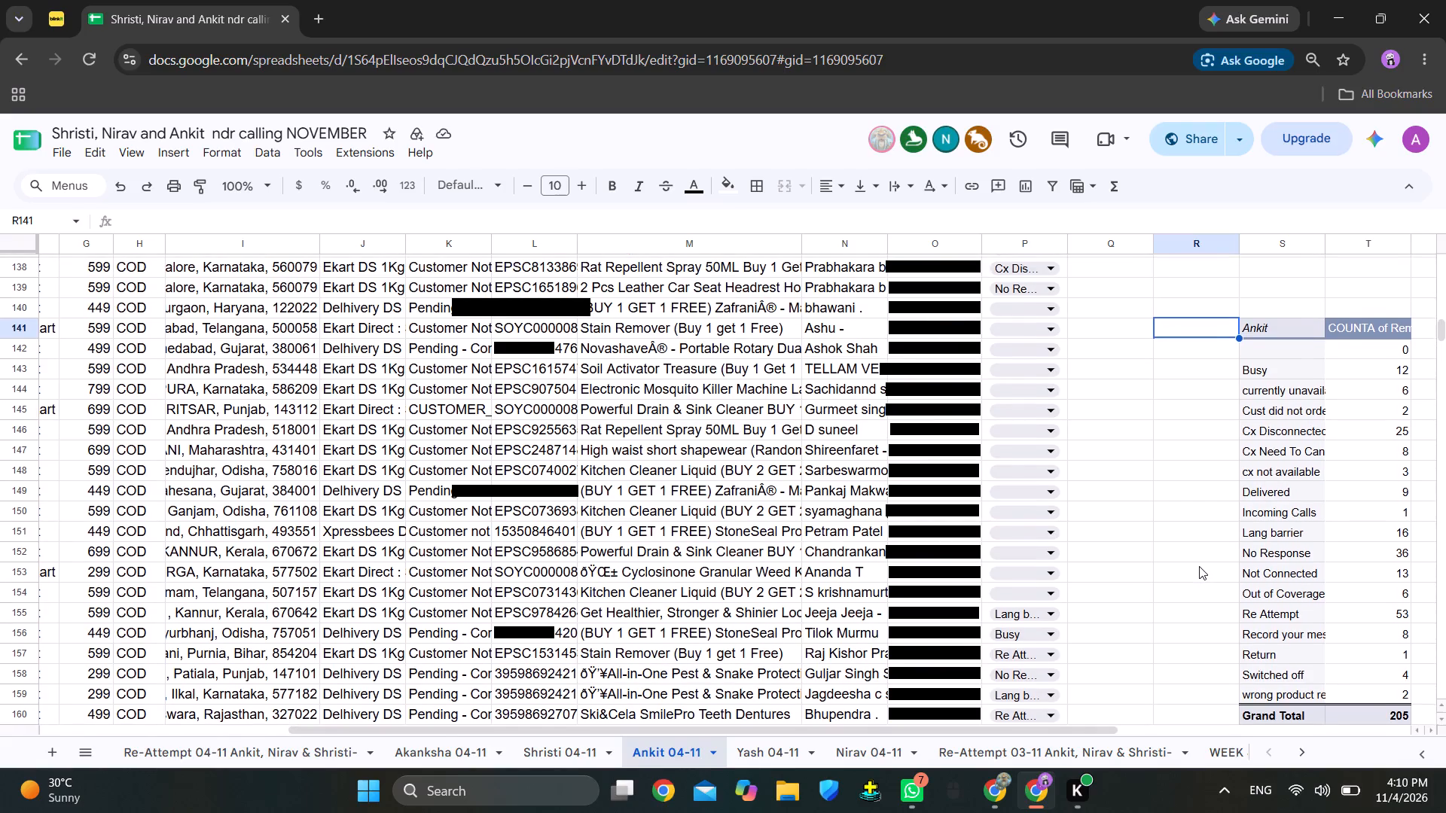
{"action": "scroll", "coordinate": [1199, 566], "scroll_direction": "up", "scroll_amount": 1}
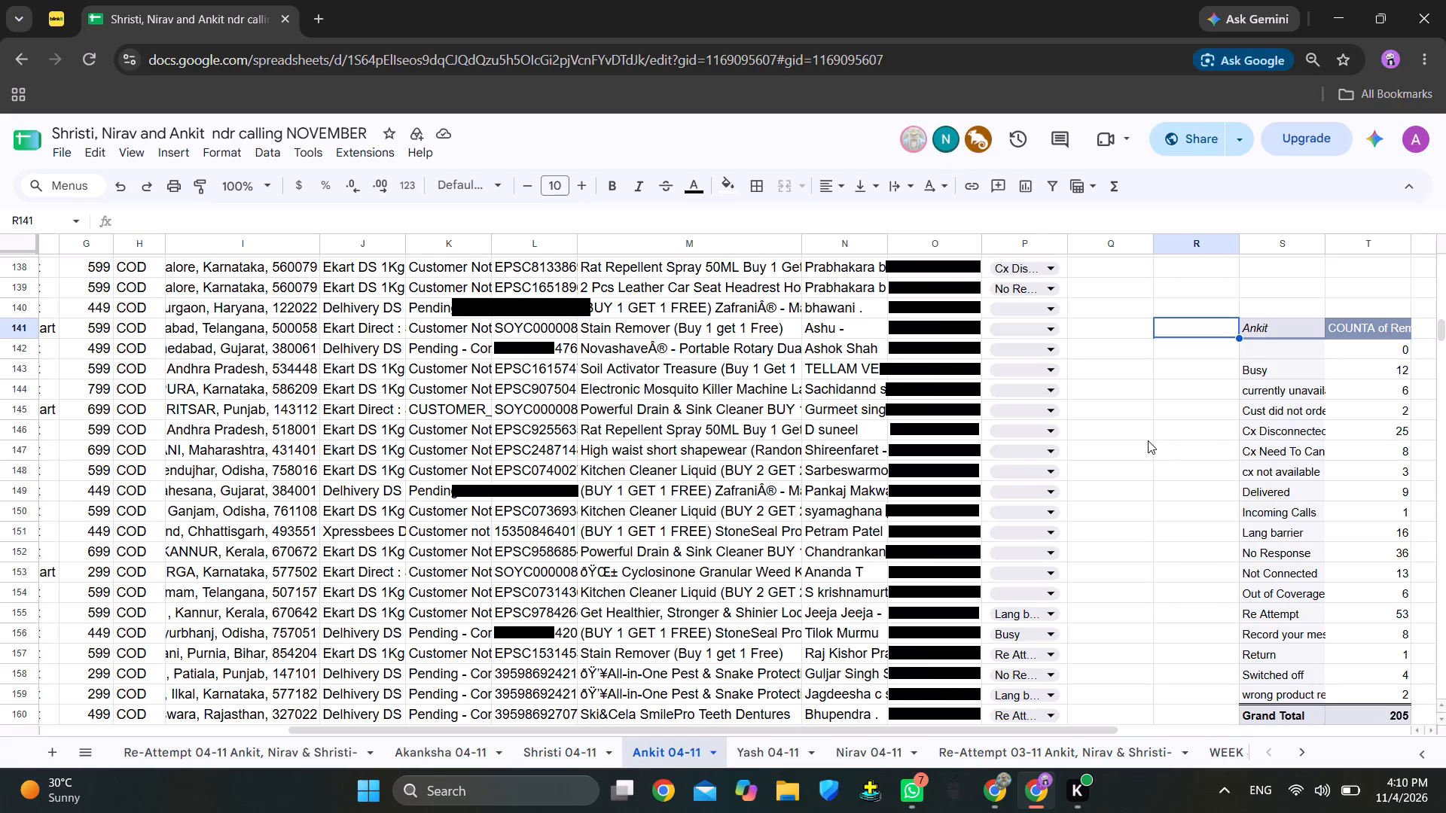
{"action": "scroll", "coordinate": [1151, 439], "scroll_direction": "up", "scroll_amount": 3}
{"action": "scroll", "coordinate": [1151, 439], "scroll_direction": "down", "scroll_amount": 1}
{"action": "scroll", "coordinate": [1151, 439], "scroll_direction": "up", "scroll_amount": 1}
{"action": "scroll", "coordinate": [1151, 439], "scroll_direction": "down", "scroll_amount": 1}
{"action": "scroll", "coordinate": [1147, 433], "scroll_direction": "up", "scroll_amount": 1}
{"action": "scroll", "coordinate": [1147, 433], "scroll_direction": "down", "scroll_amount": 1}
{"action": "scroll", "coordinate": [1147, 433], "scroll_direction": "up", "scroll_amount": 5}
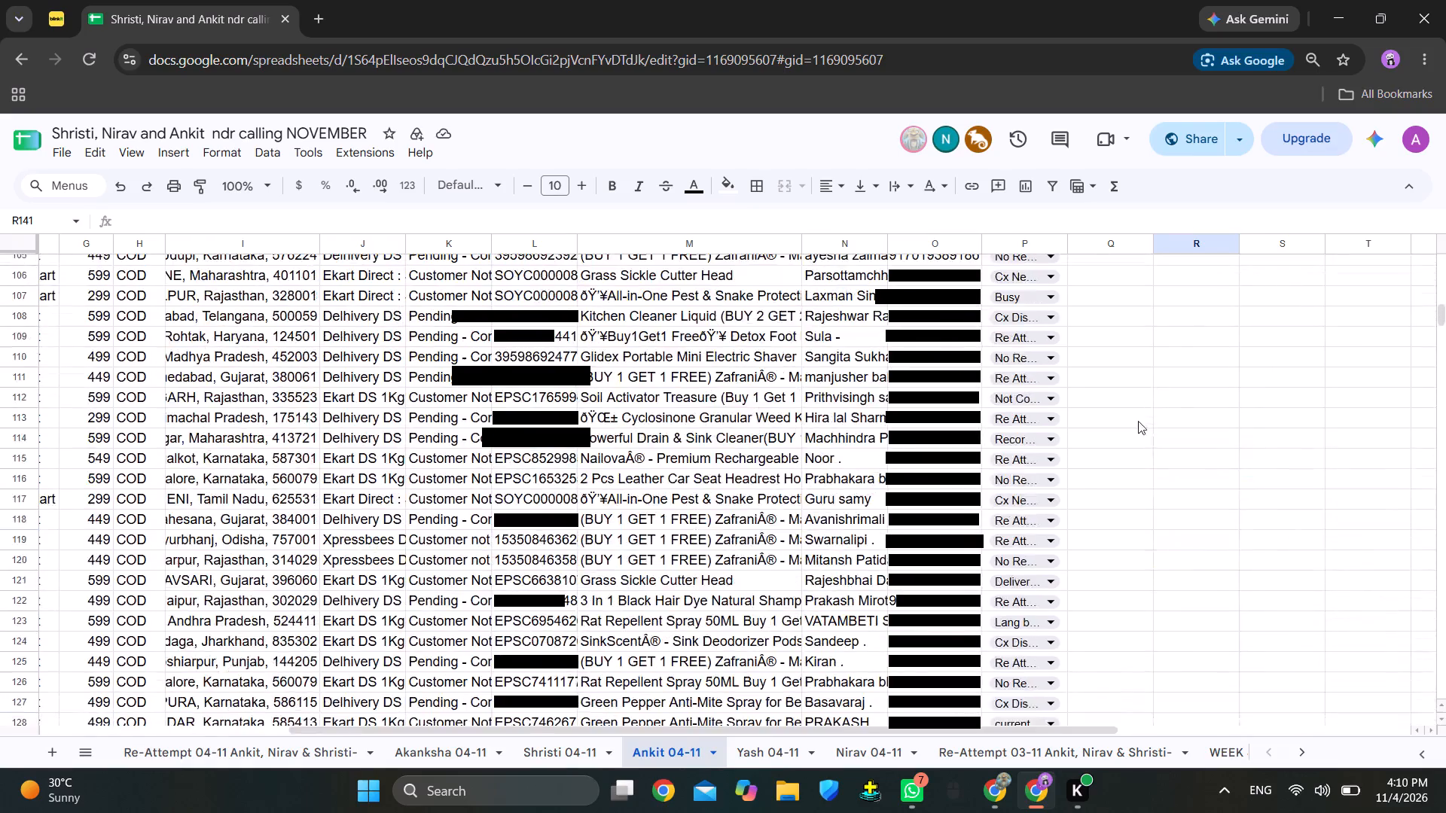
{"action": "scroll", "coordinate": [1136, 418], "scroll_direction": "up", "scroll_amount": 6}
{"action": "scroll", "coordinate": [1142, 416], "scroll_direction": "down", "scroll_amount": 2}
{"action": "scroll", "coordinate": [1144, 414], "scroll_direction": "up", "scroll_amount": 2}
{"action": "scroll", "coordinate": [1144, 414], "scroll_direction": "down", "scroll_amount": 1}
{"action": "scroll", "coordinate": [1144, 414], "scroll_direction": "up", "scroll_amount": 3}
{"action": "scroll", "coordinate": [1170, 454], "scroll_direction": "down", "scroll_amount": 4}
{"action": "scroll", "coordinate": [1170, 454], "scroll_direction": "up", "scroll_amount": 1}
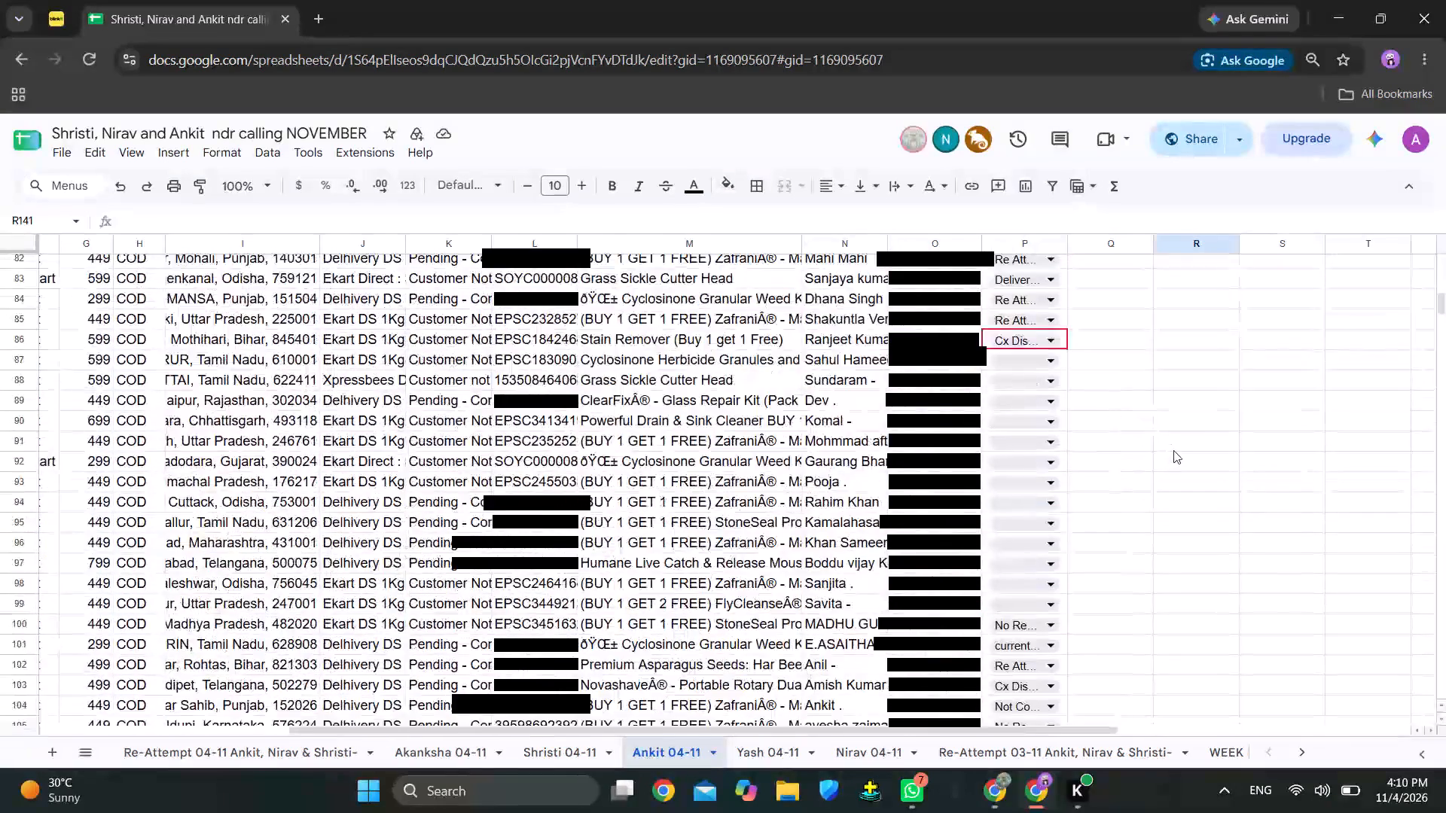
{"action": "scroll", "coordinate": [1174, 450], "scroll_direction": "down", "scroll_amount": 3}
{"action": "scroll", "coordinate": [1174, 450], "scroll_direction": "up", "scroll_amount": 1}
{"action": "scroll", "coordinate": [1174, 450], "scroll_direction": "down", "scroll_amount": 11}
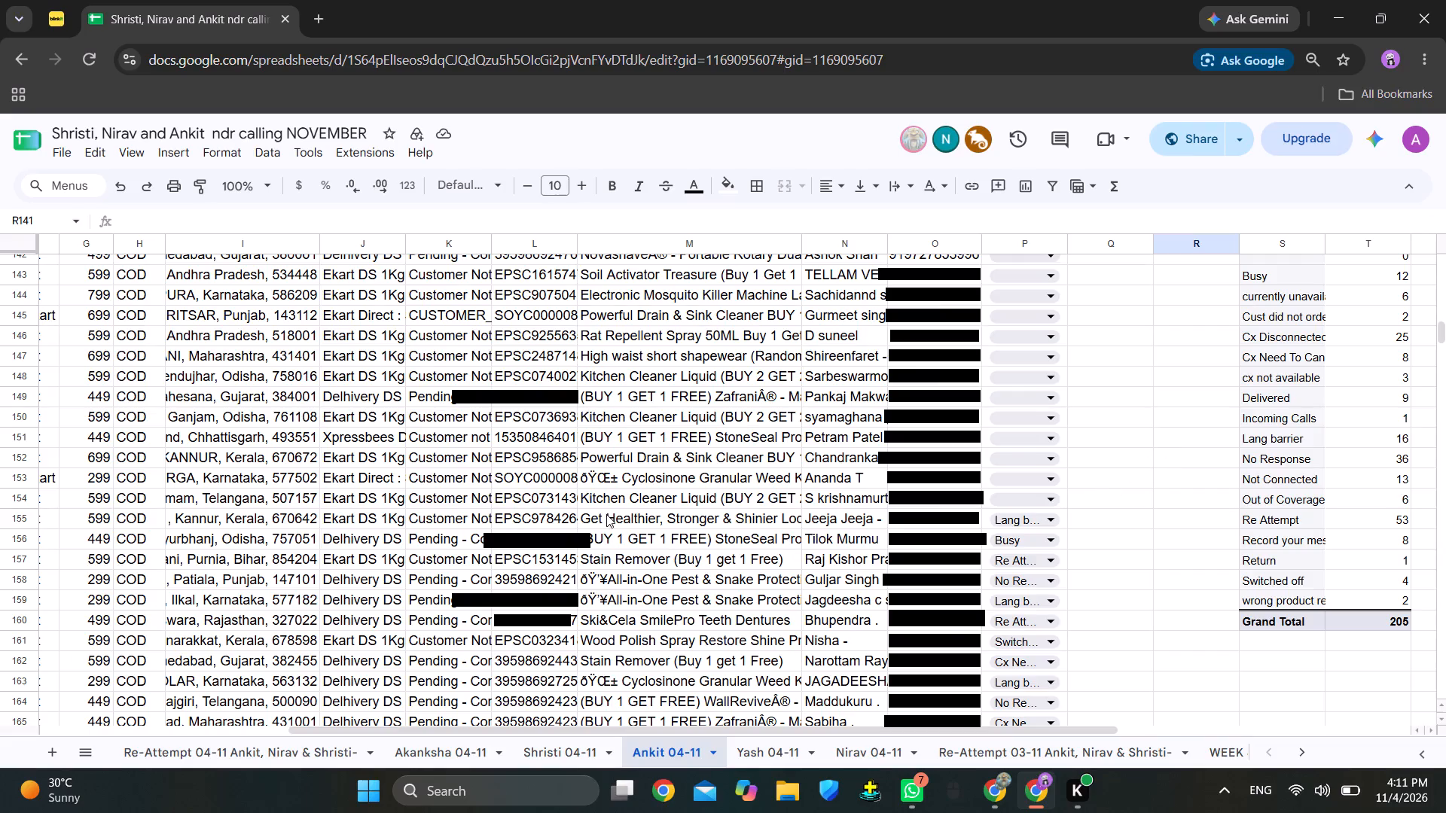
Set the remark in P154 to Incoming Calls.
{"action": "left_click", "coordinate": [1017, 498]}
{"action": "key", "text": "i"}
{"action": "key", "text": "n"}
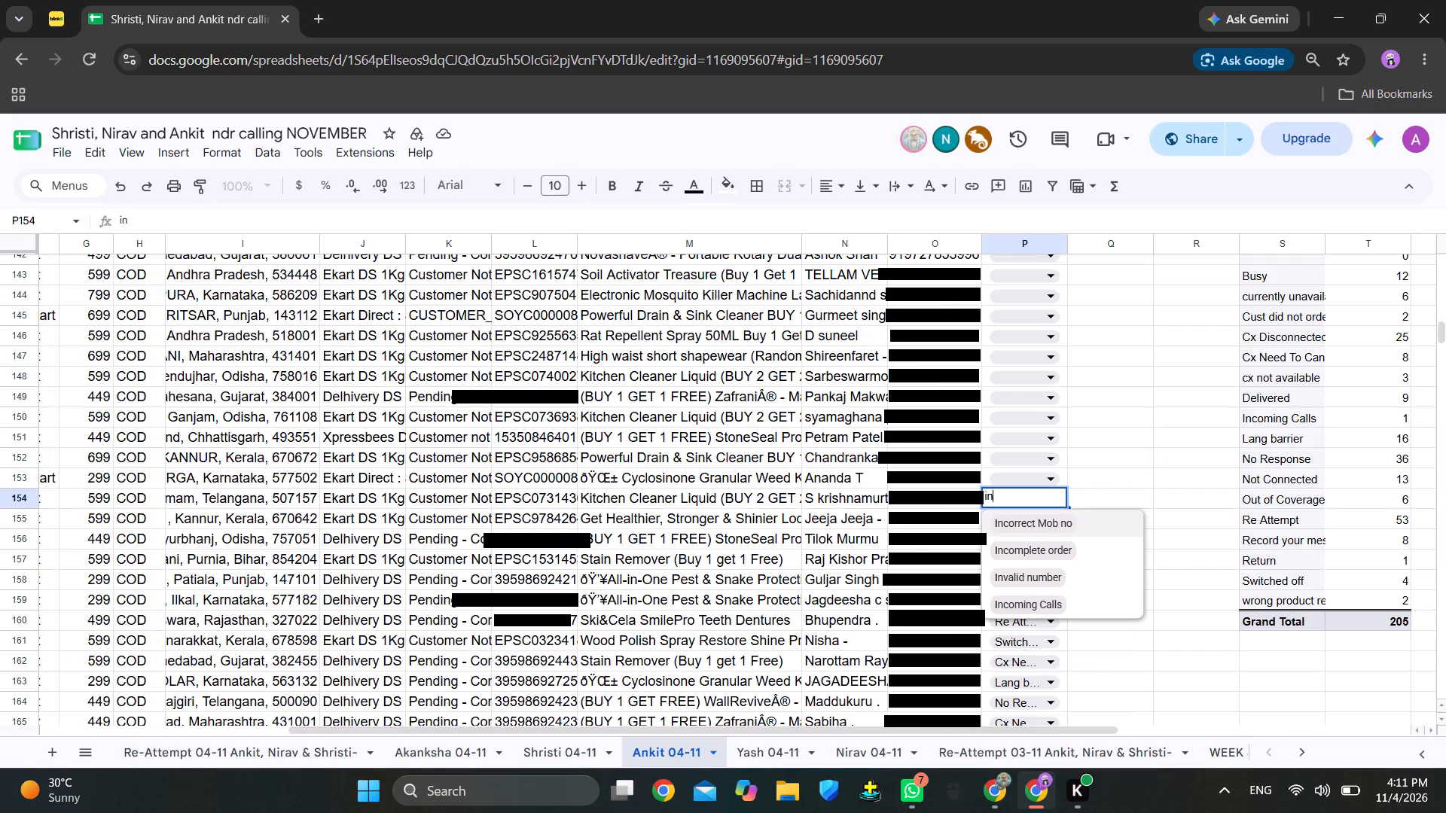
{"action": "left_click", "coordinate": [1039, 604]}
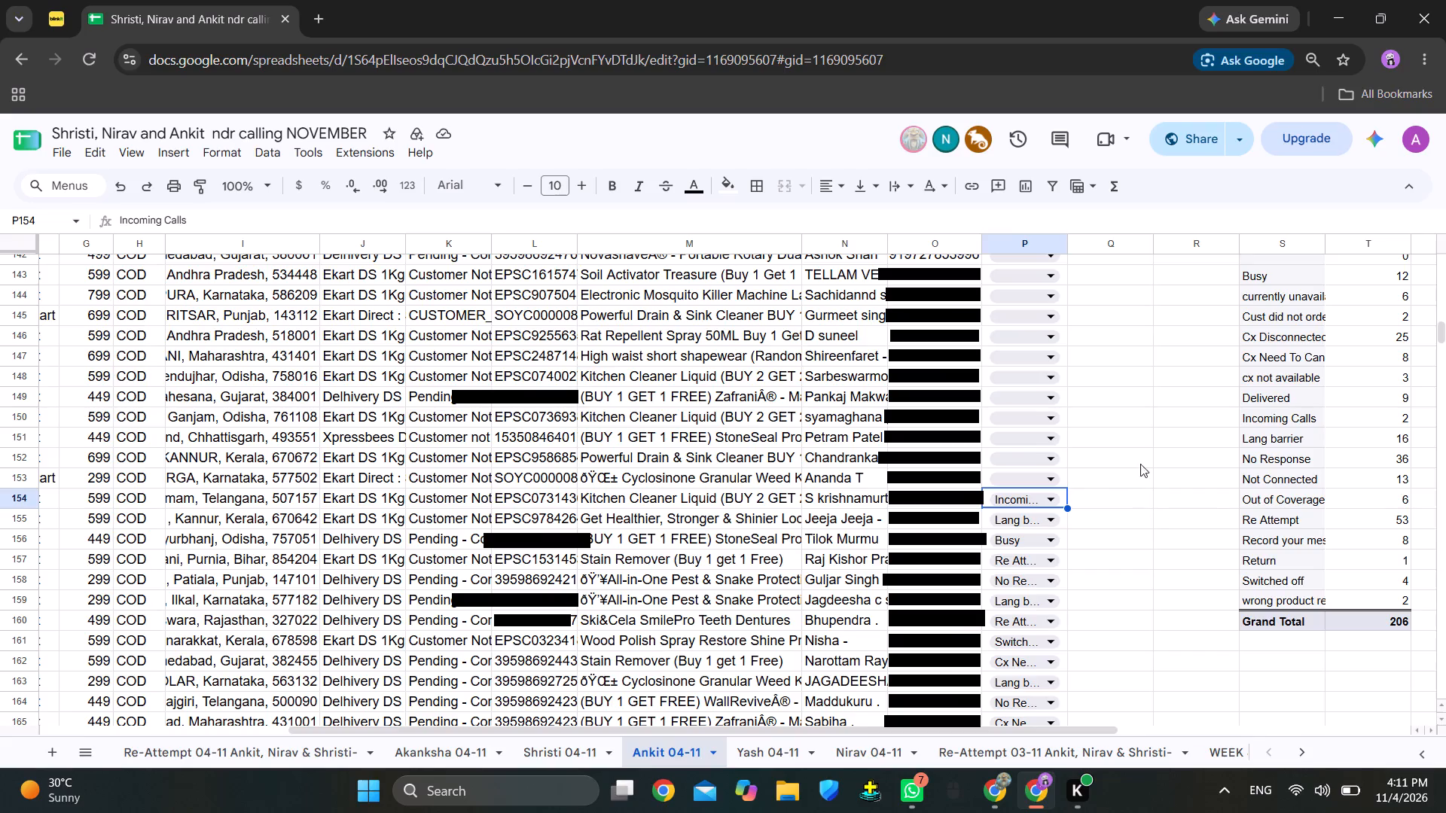
Set the remark in P153 to No Response.
{"action": "scroll", "coordinate": [1138, 449], "scroll_direction": "up", "scroll_amount": 1}
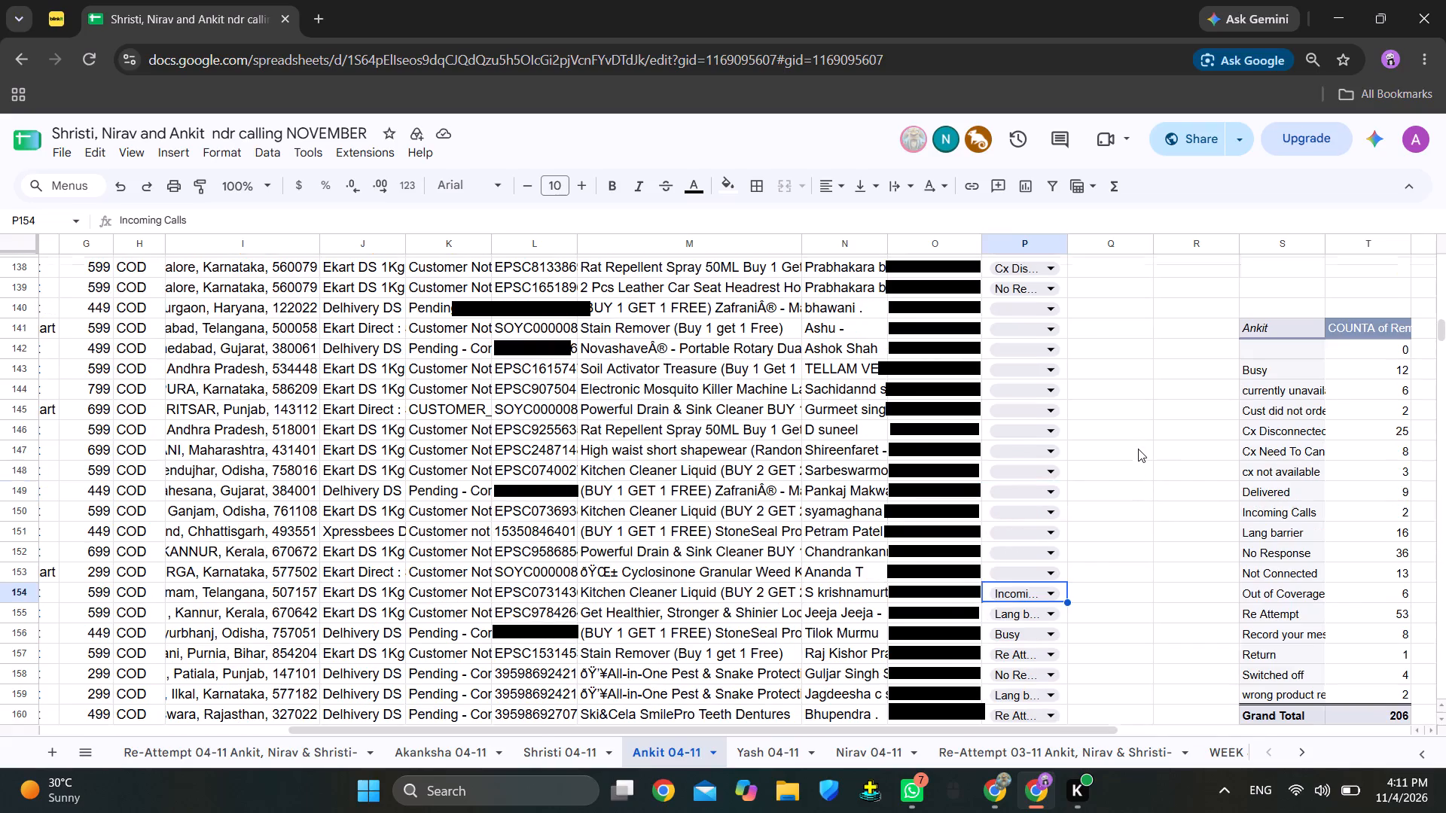
{"action": "scroll", "coordinate": [1136, 447], "scroll_direction": "up", "scroll_amount": 1}
{"action": "scroll", "coordinate": [1136, 447], "scroll_direction": "down", "scroll_amount": 1}
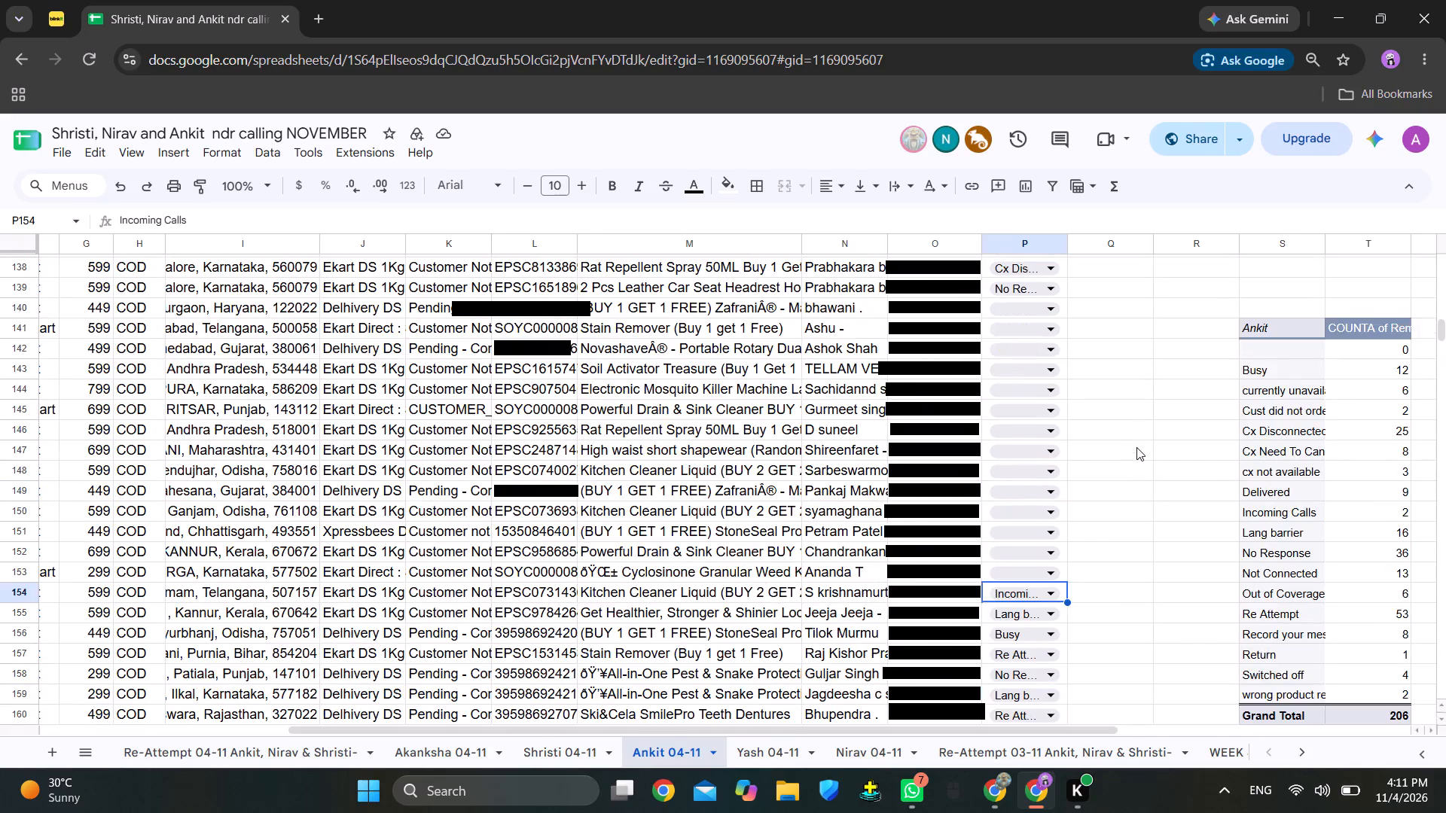
{"action": "left_click", "coordinate": [1024, 574]}
{"action": "key", "text": "n"}
{"action": "left_click", "coordinate": [1034, 601]}
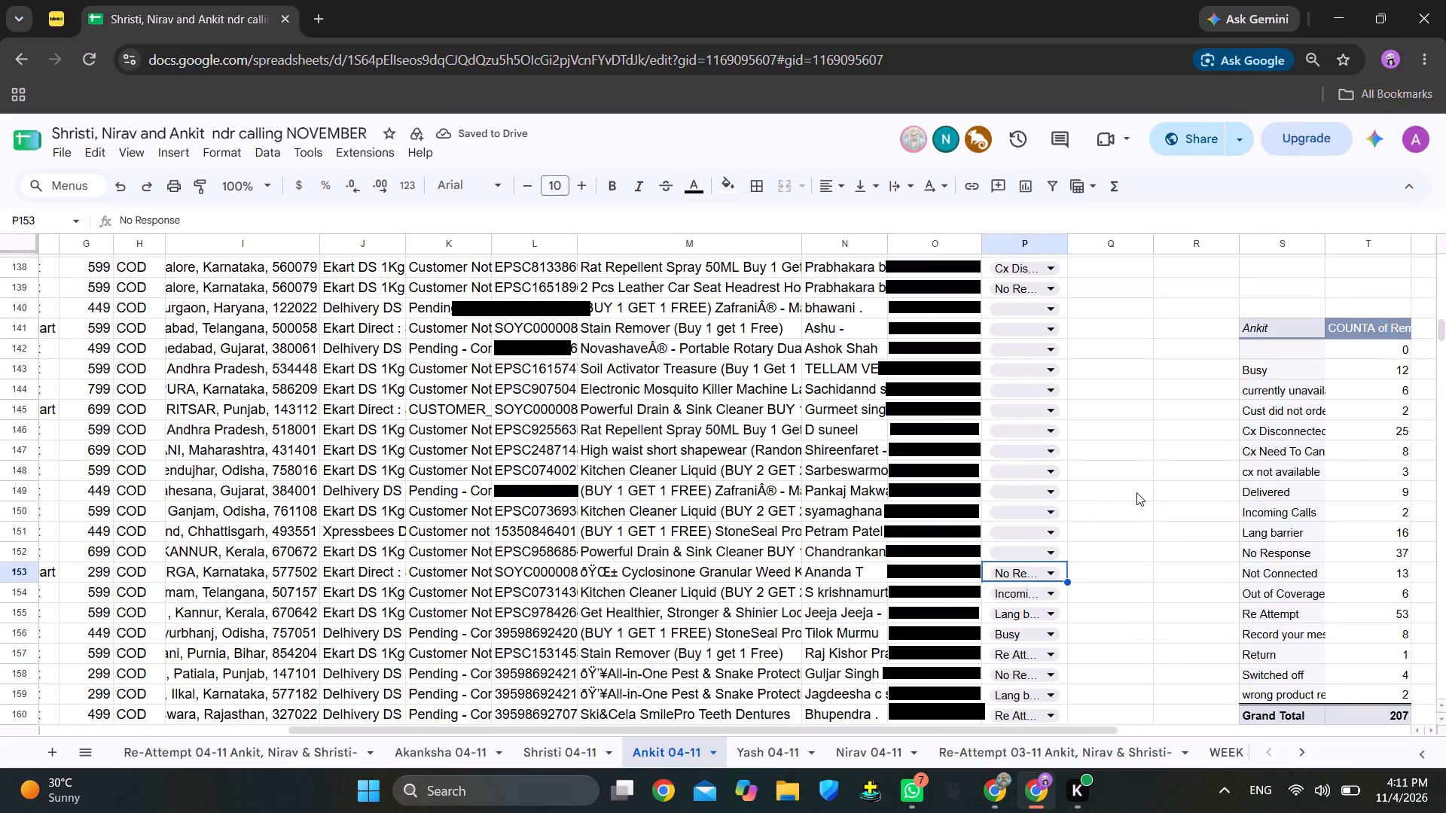
Set the remark in P87 to Switched off.
{"action": "scroll", "coordinate": [1089, 437], "scroll_direction": "up", "scroll_amount": 9}
{"action": "scroll", "coordinate": [1088, 435], "scroll_direction": "down", "scroll_amount": 1}
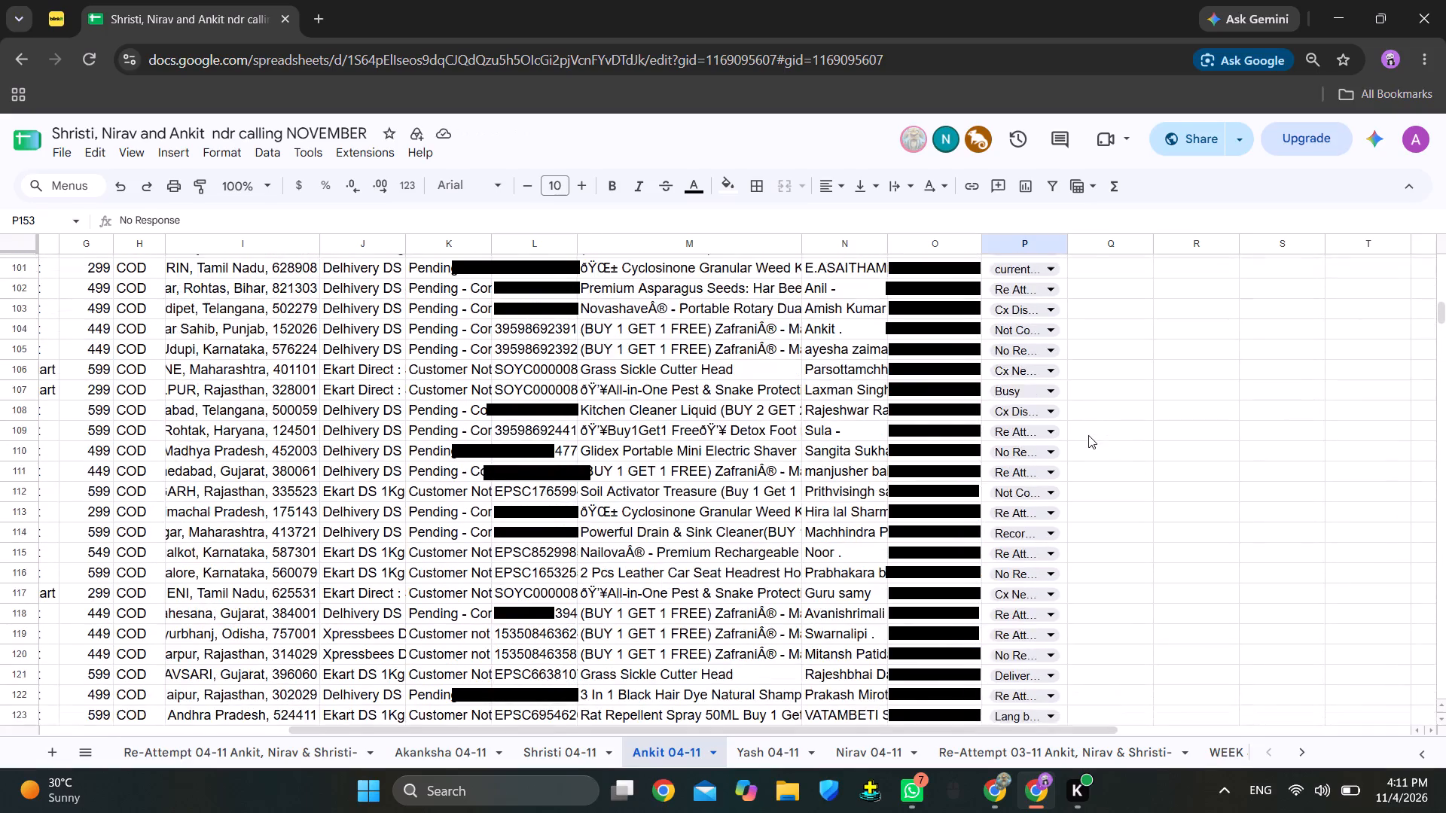
{"action": "scroll", "coordinate": [1088, 435], "scroll_direction": "up", "scroll_amount": 1}
{"action": "scroll", "coordinate": [1088, 435], "scroll_direction": "down", "scroll_amount": 1}
{"action": "scroll", "coordinate": [1088, 435], "scroll_direction": "up", "scroll_amount": 4}
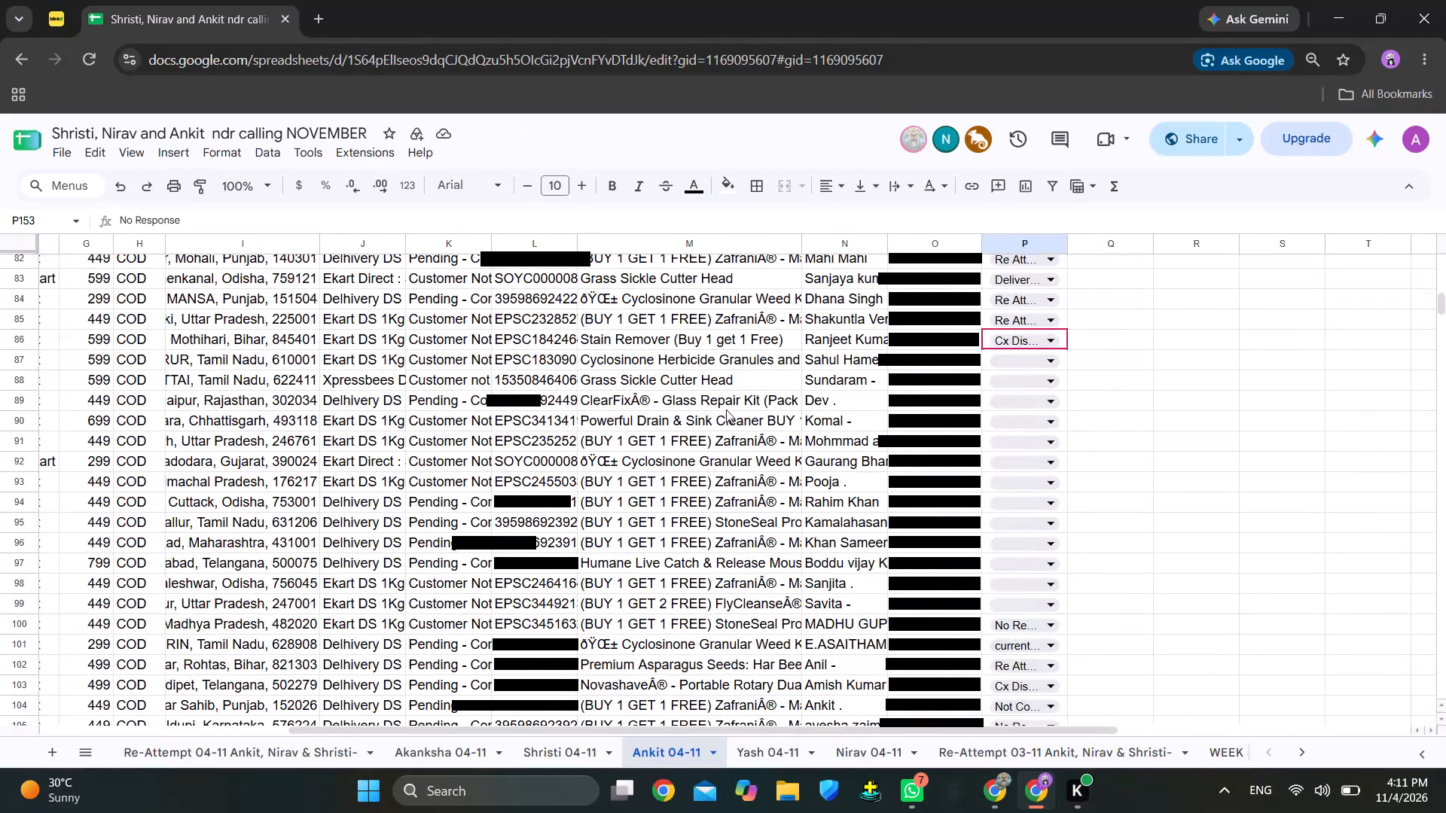
{"action": "left_click", "coordinate": [1027, 361]}
{"action": "key", "text": "s"}
{"action": "left_click", "coordinate": [1036, 386]}
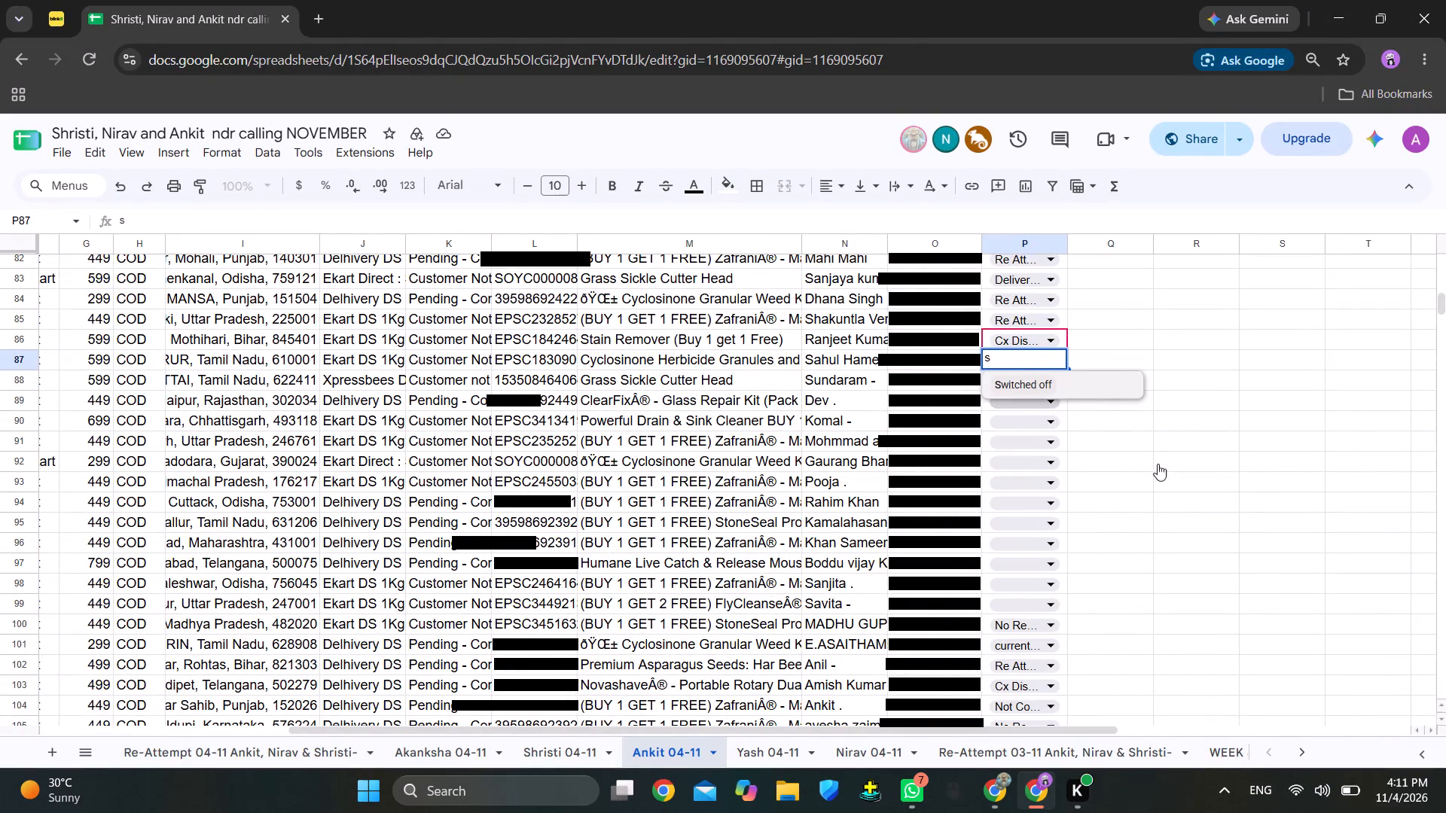
Set the remark in P99 to Not Connected.
{"action": "scroll", "coordinate": [1183, 491], "scroll_direction": "down", "scroll_amount": 5}
{"action": "scroll", "coordinate": [1185, 492], "scroll_direction": "up", "scroll_amount": 1}
{"action": "scroll", "coordinate": [1185, 492], "scroll_direction": "down", "scroll_amount": 1}
{"action": "scroll", "coordinate": [1194, 504], "scroll_direction": "up", "scroll_amount": 1}
{"action": "scroll", "coordinate": [1193, 509], "scroll_direction": "down", "scroll_amount": 8}
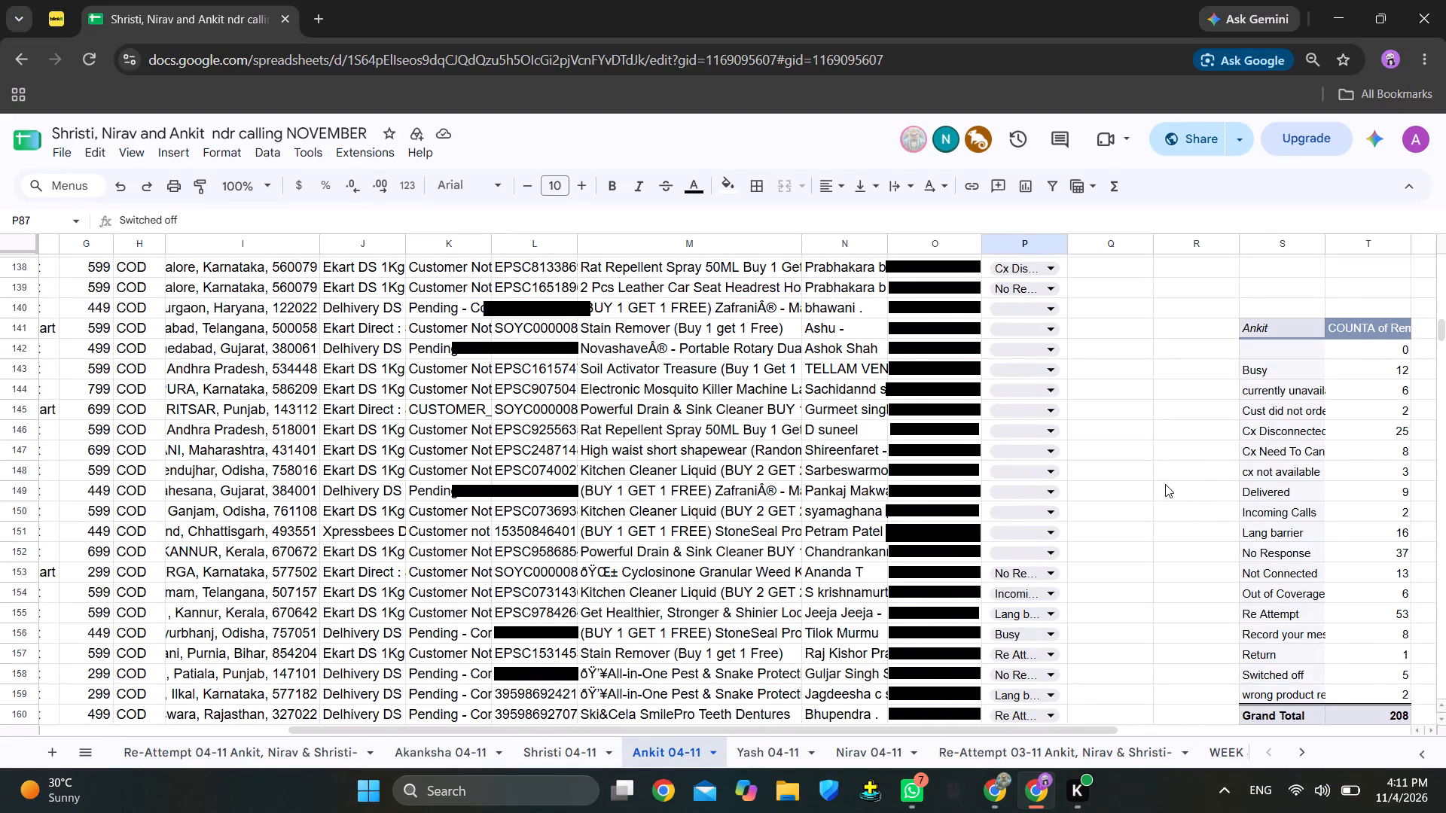
{"action": "scroll", "coordinate": [1138, 376], "scroll_direction": "up", "scroll_amount": 5}
{"action": "scroll", "coordinate": [1139, 376], "scroll_direction": "down", "scroll_amount": 1}
{"action": "scroll", "coordinate": [1139, 376], "scroll_direction": "up", "scroll_amount": 3}
{"action": "scroll", "coordinate": [1139, 376], "scroll_direction": "down", "scroll_amount": 1}
{"action": "scroll", "coordinate": [1139, 376], "scroll_direction": "up", "scroll_amount": 2}
{"action": "scroll", "coordinate": [1138, 376], "scroll_direction": "down", "scroll_amount": 1}
{"action": "scroll", "coordinate": [1138, 376], "scroll_direction": "up", "scroll_amount": 2}
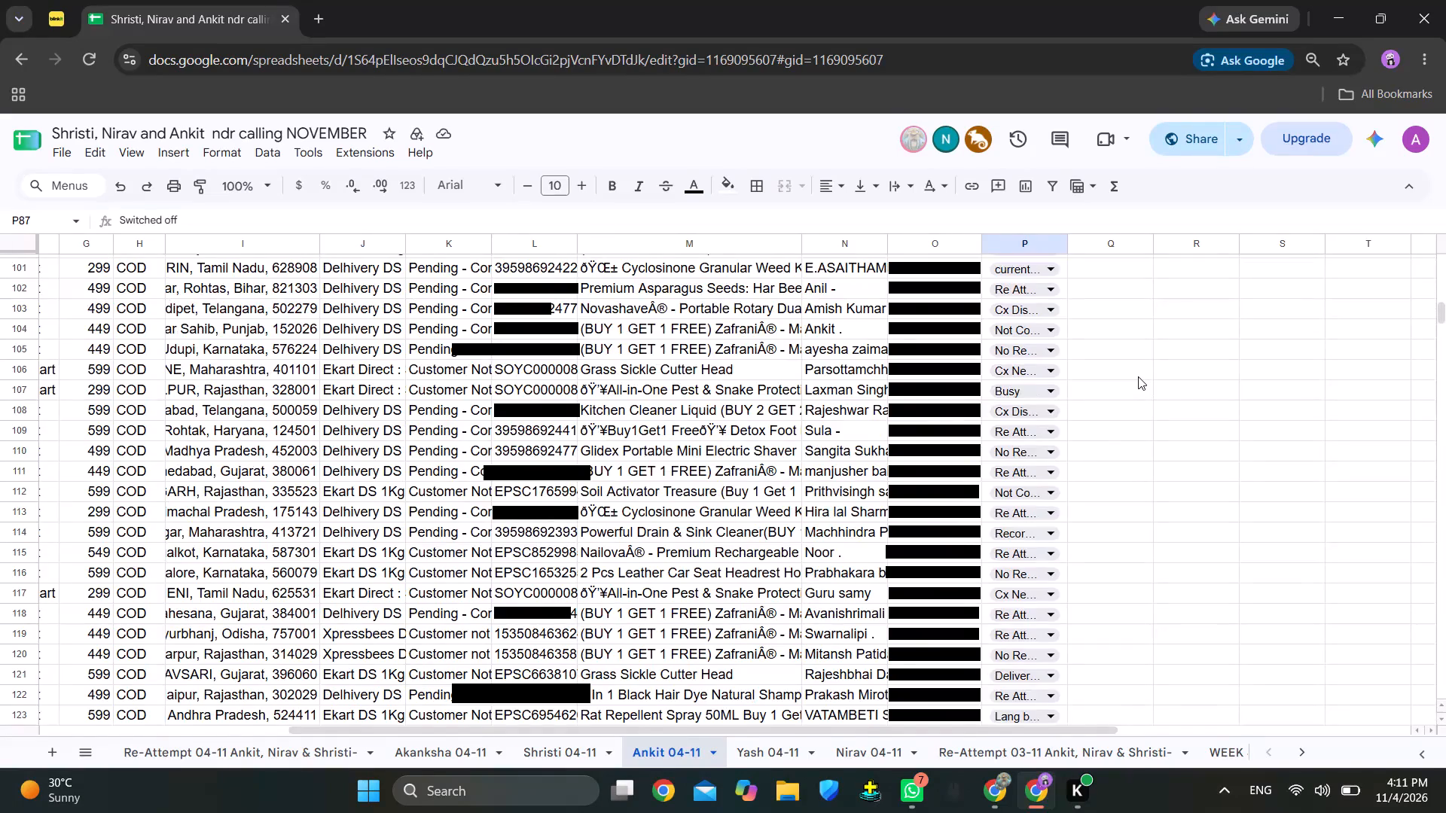
{"action": "scroll", "coordinate": [1138, 376], "scroll_direction": "up", "scroll_amount": 2}
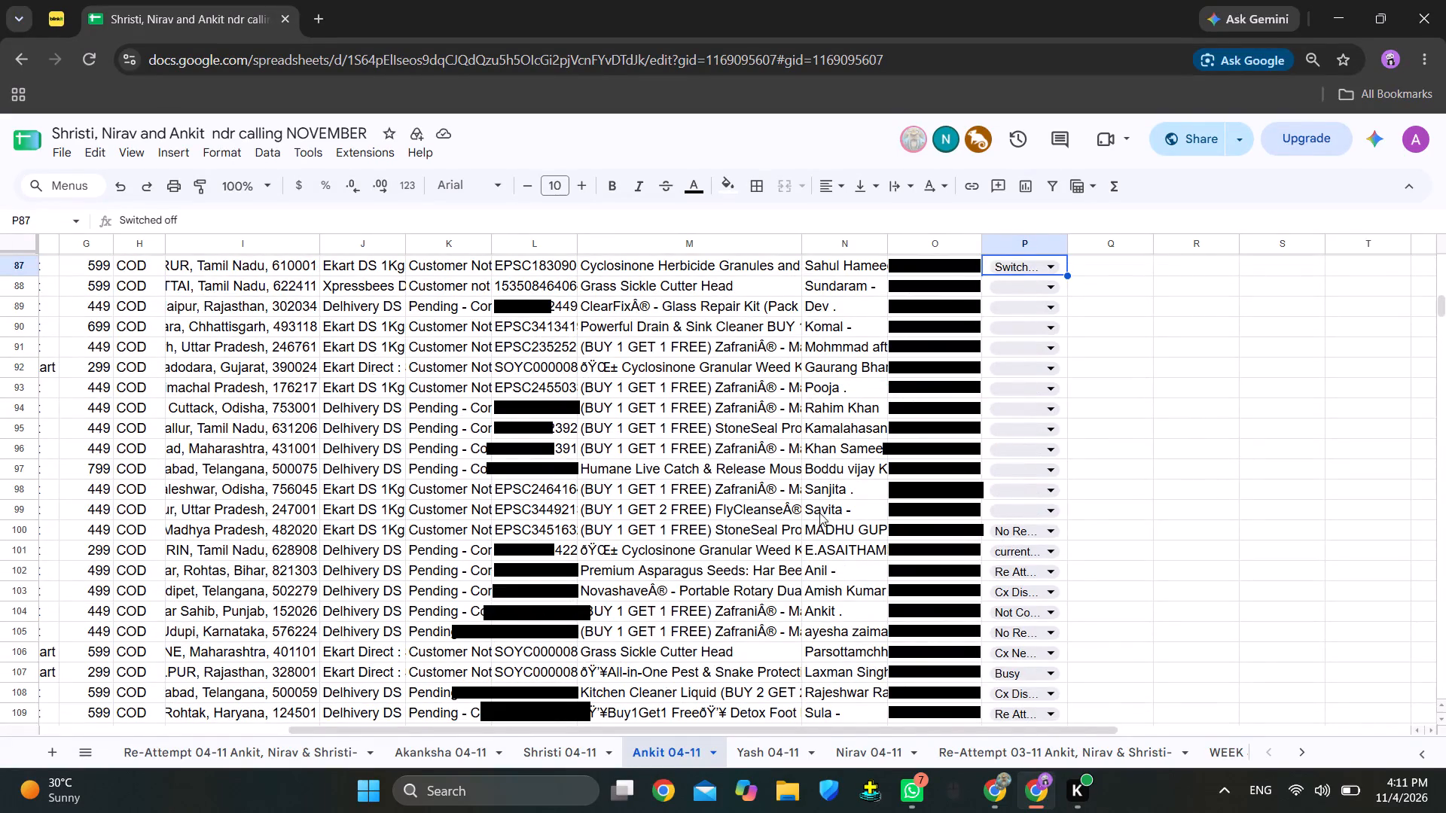
{"action": "left_click", "coordinate": [1025, 512]}
{"action": "left_click", "coordinate": [1029, 590]}
Set the remark in P140 to Not Connected.
{"action": "scroll", "coordinate": [1176, 485], "scroll_direction": "down", "scroll_amount": 3}
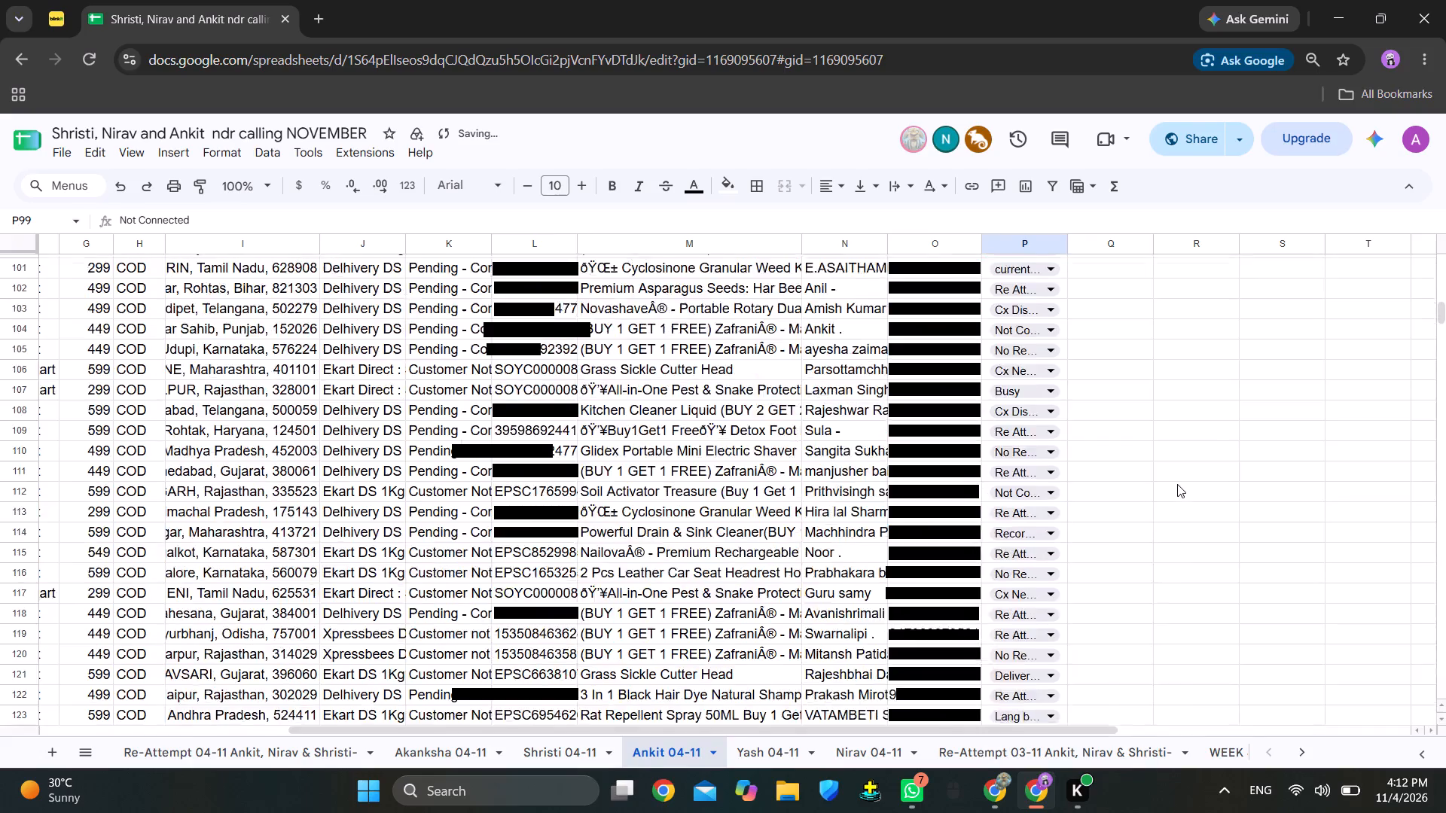
{"action": "scroll", "coordinate": [1177, 484], "scroll_direction": "down", "scroll_amount": 7}
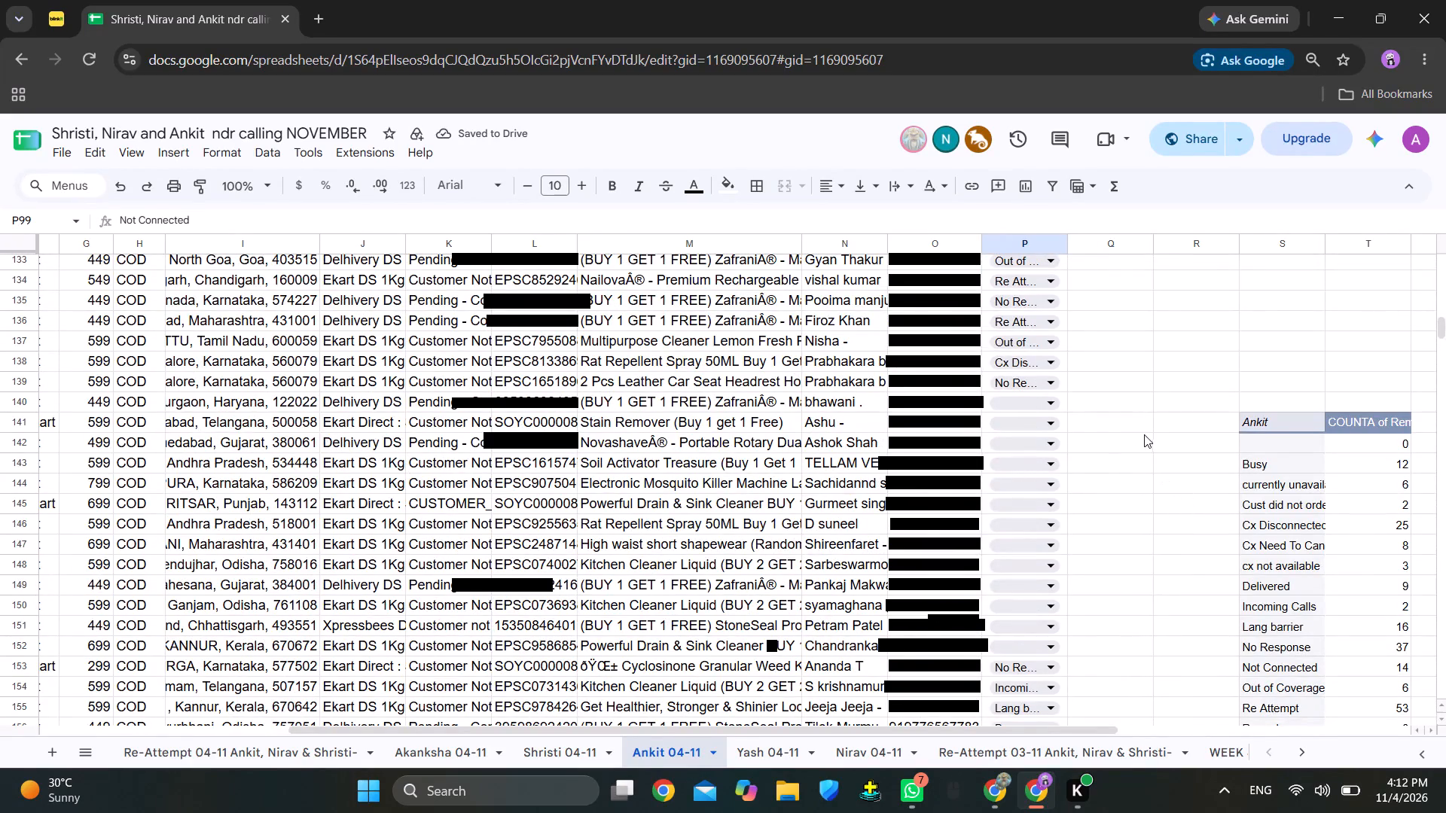
{"action": "left_click", "coordinate": [1037, 401]}
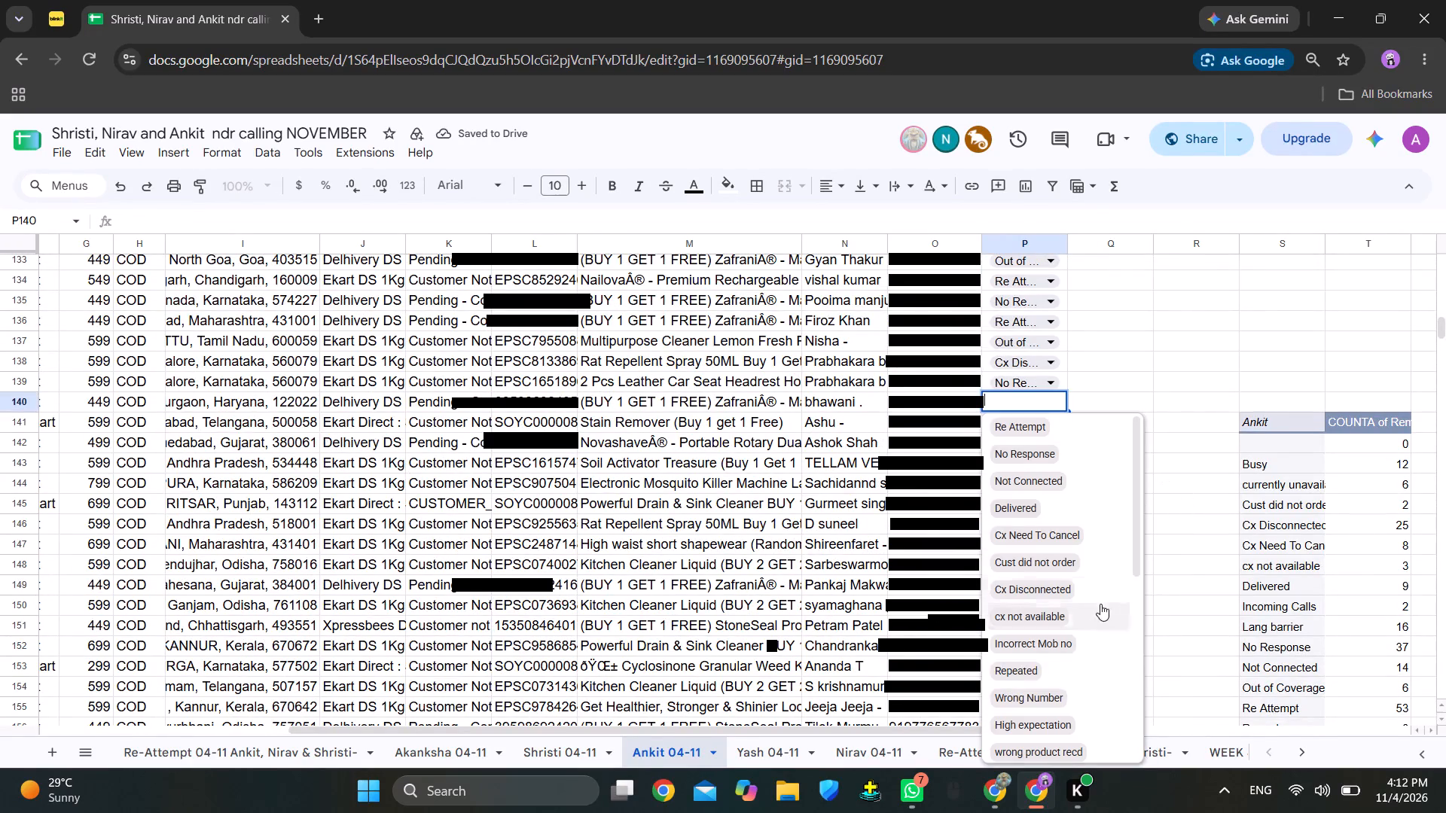
{"action": "left_click", "coordinate": [1040, 473]}
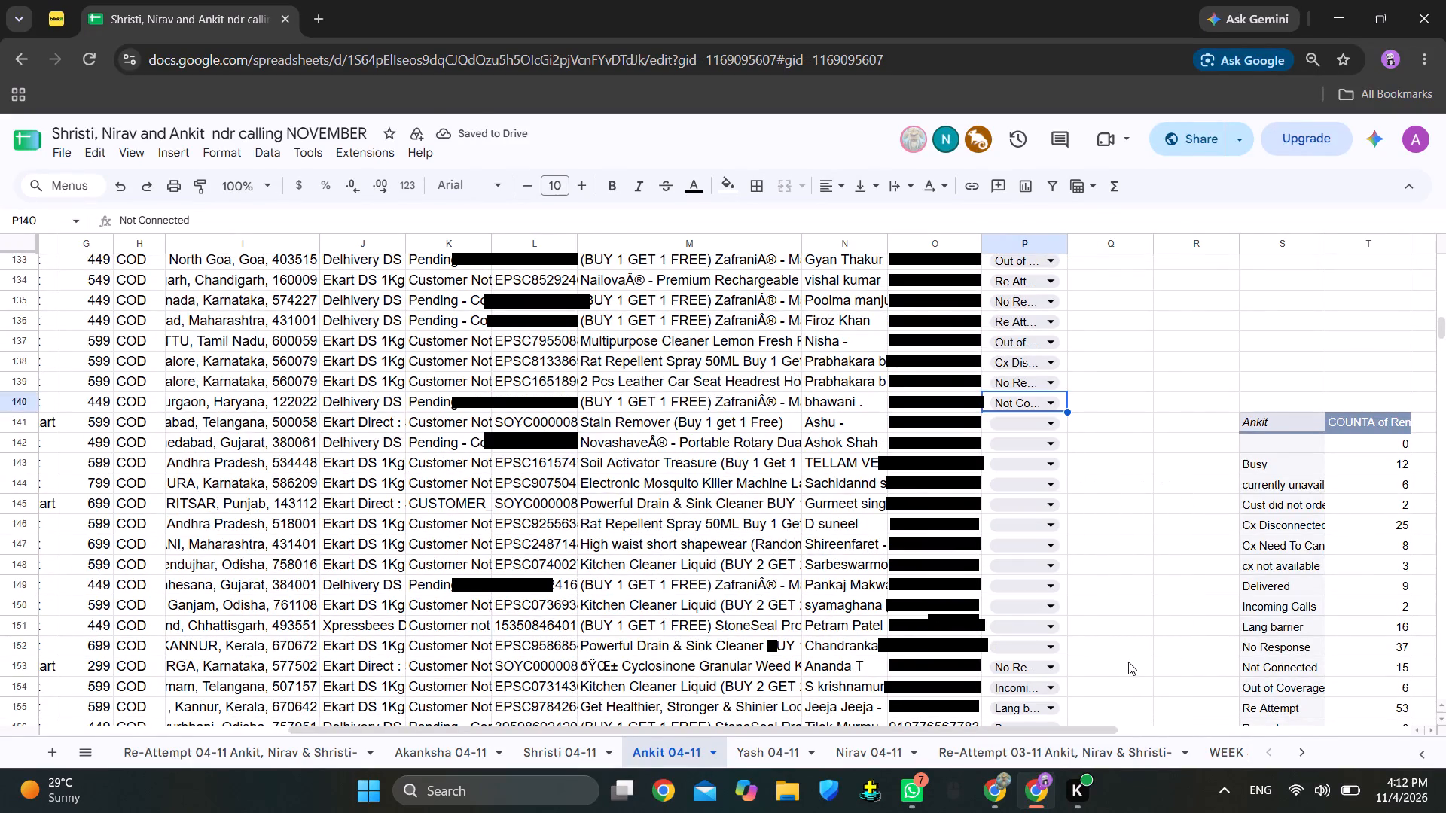
Set the remark in P152 to Lang barrier.
{"action": "left_click", "coordinate": [1014, 647]}
{"action": "key", "text": "l"}
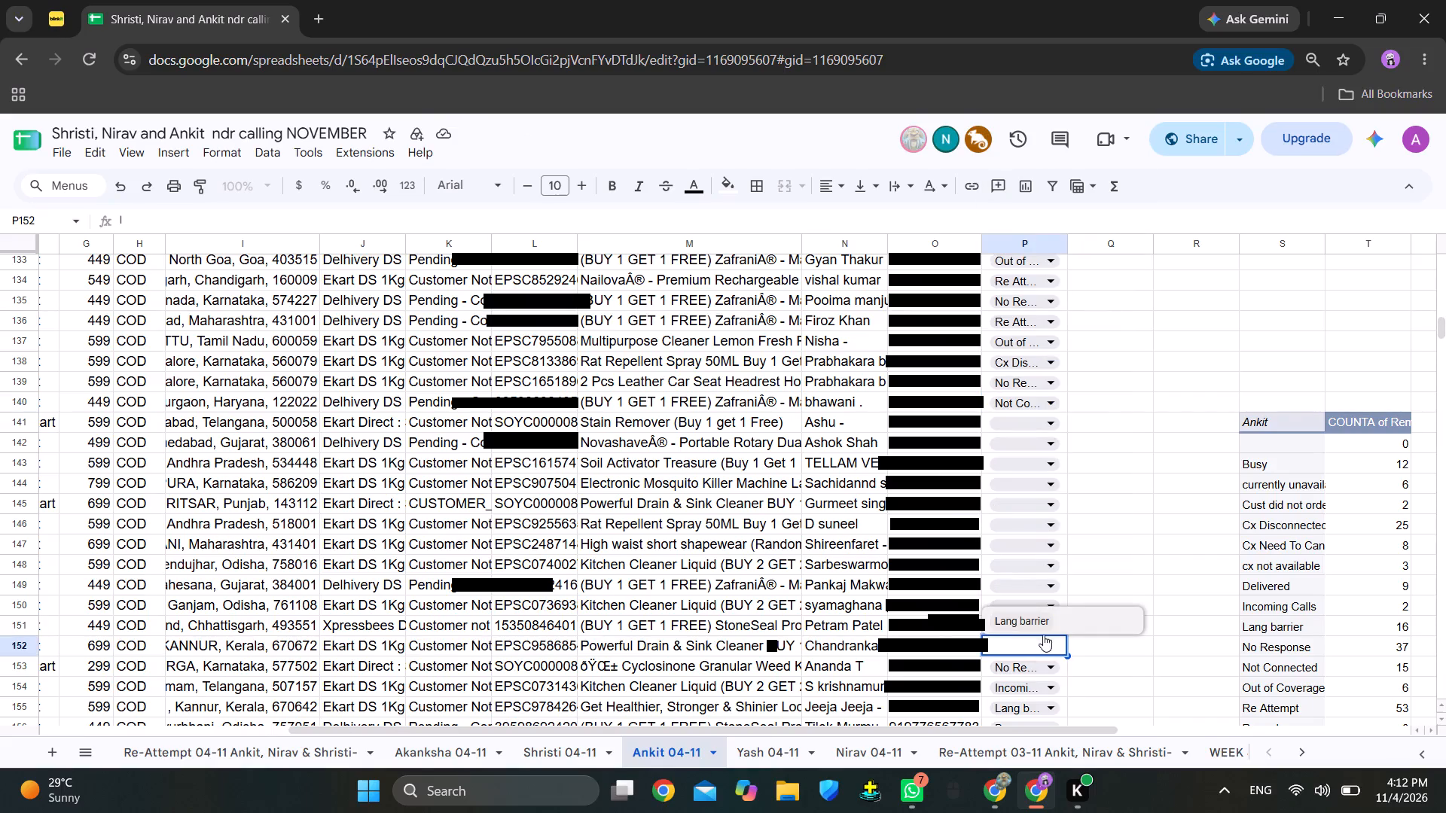
{"action": "left_click", "coordinate": [1030, 619]}
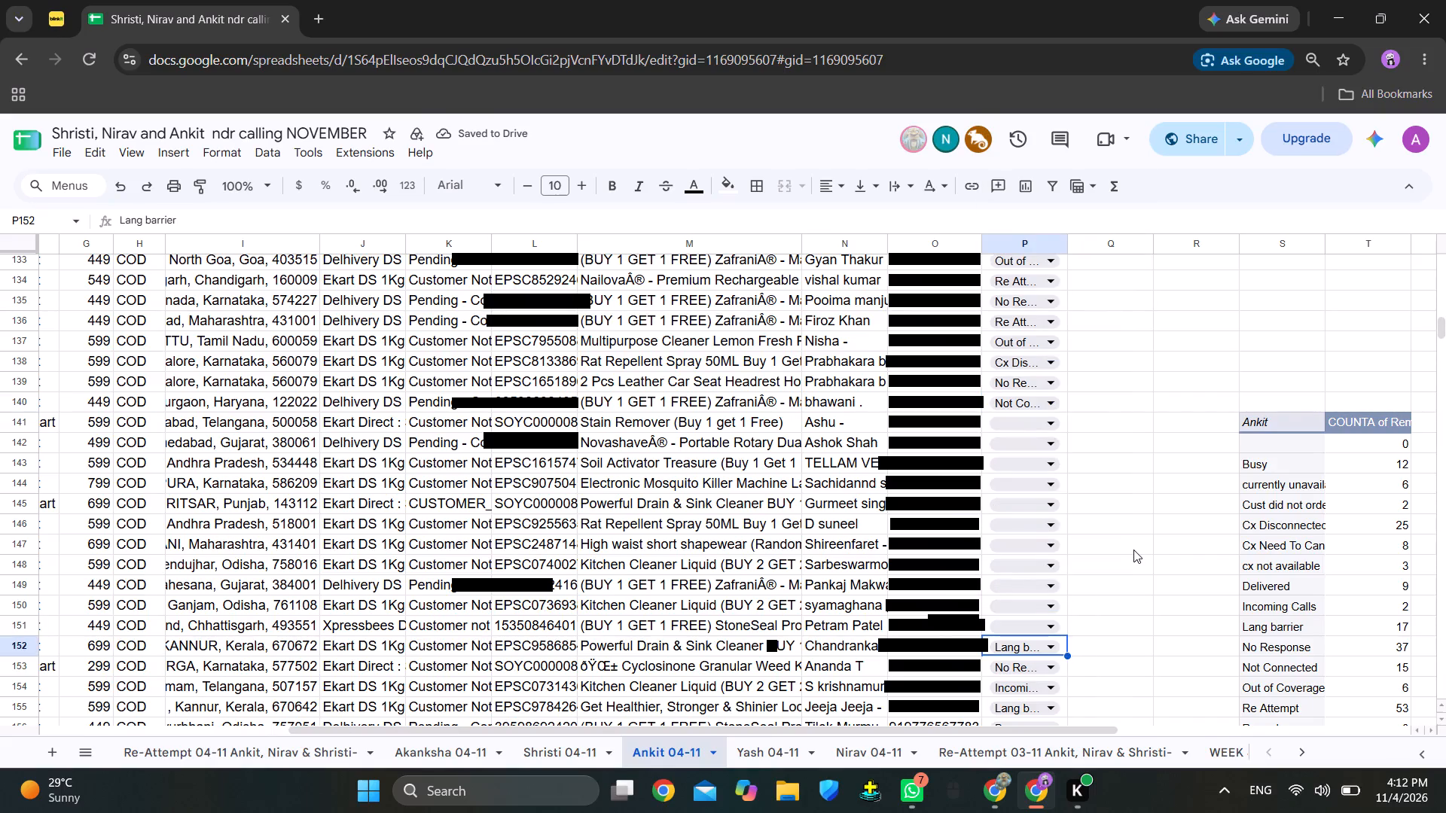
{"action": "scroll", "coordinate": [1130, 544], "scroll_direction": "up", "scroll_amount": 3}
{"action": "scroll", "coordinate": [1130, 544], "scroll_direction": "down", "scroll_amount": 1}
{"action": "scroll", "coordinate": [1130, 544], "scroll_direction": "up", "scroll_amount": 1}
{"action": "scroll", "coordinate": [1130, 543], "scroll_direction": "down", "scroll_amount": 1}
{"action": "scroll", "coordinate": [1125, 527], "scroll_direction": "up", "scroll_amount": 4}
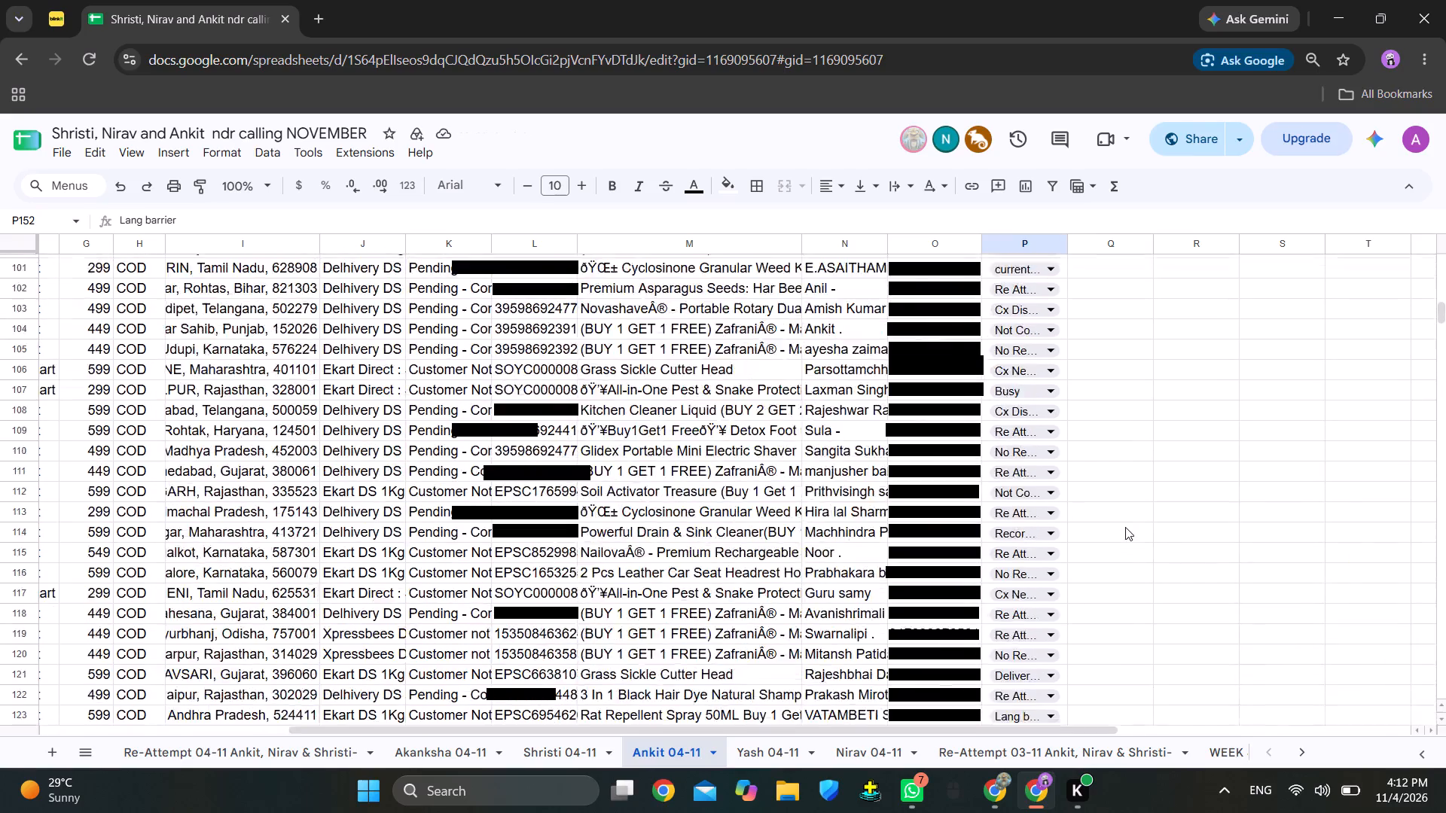
Set the remark in P88 to Cx Need To Cancel.
{"action": "scroll", "coordinate": [1125, 527], "scroll_direction": "up", "scroll_amount": 6}
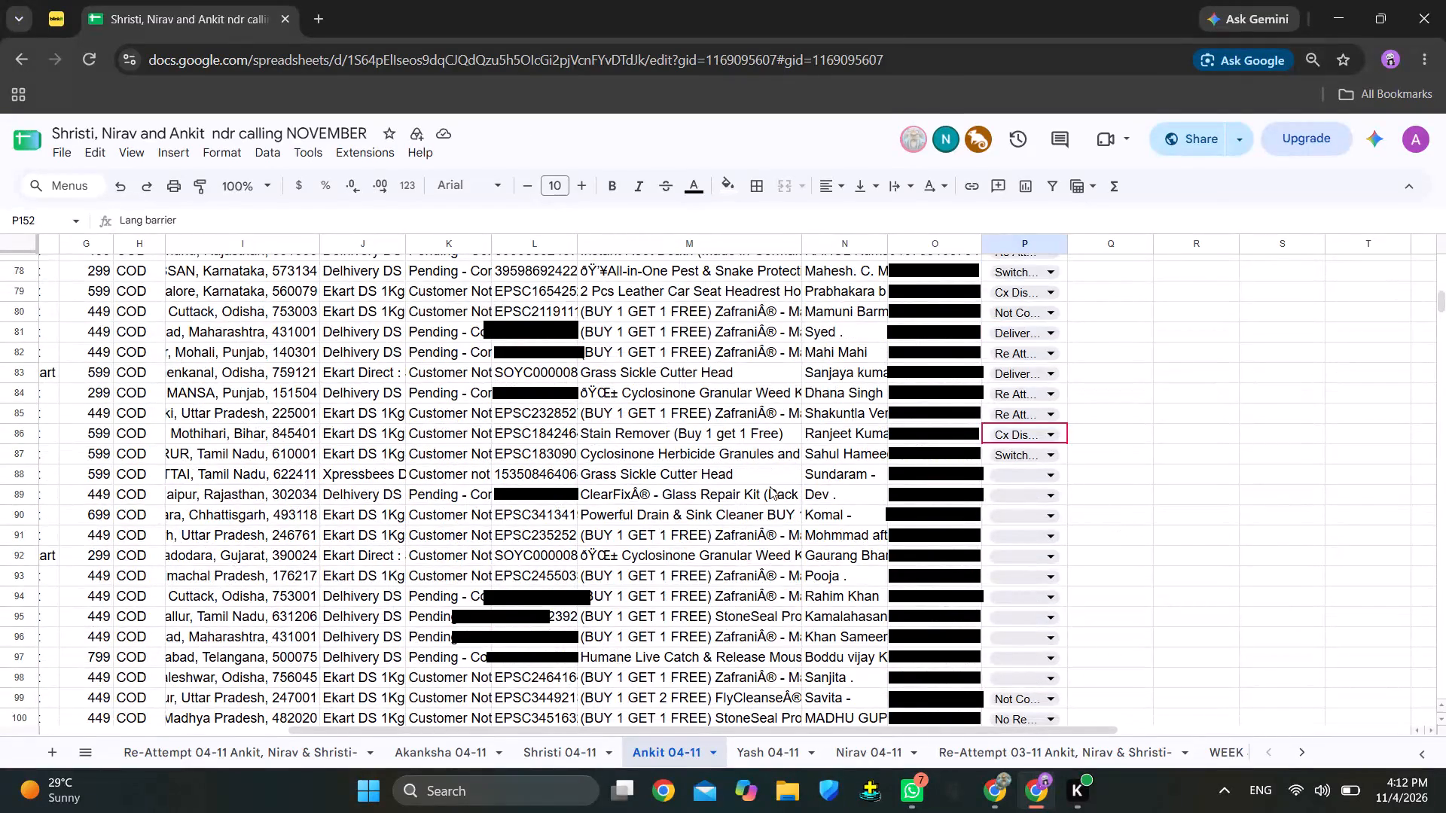
{"action": "left_click", "coordinate": [1031, 479]}
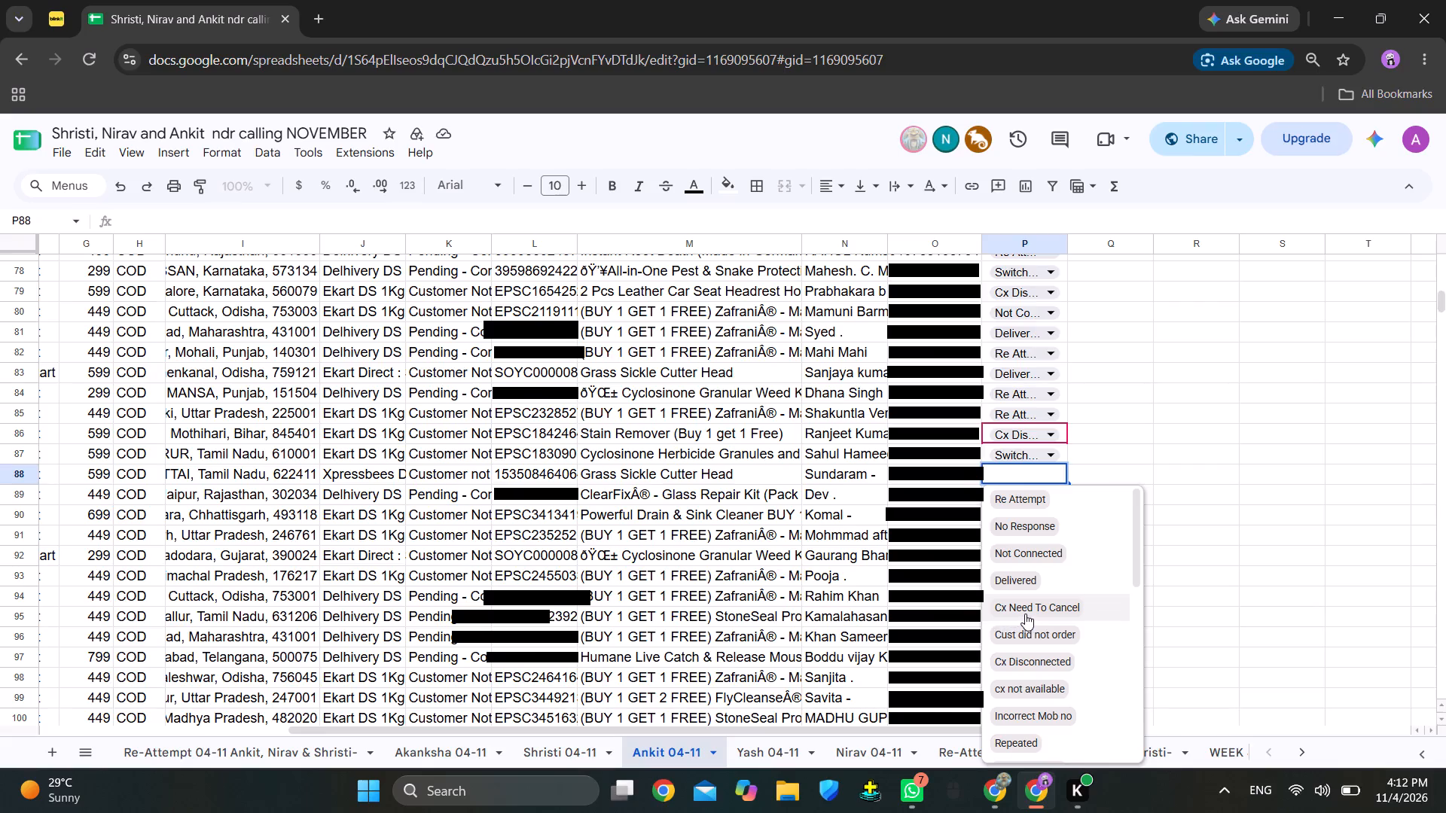
{"action": "left_click", "coordinate": [1027, 614]}
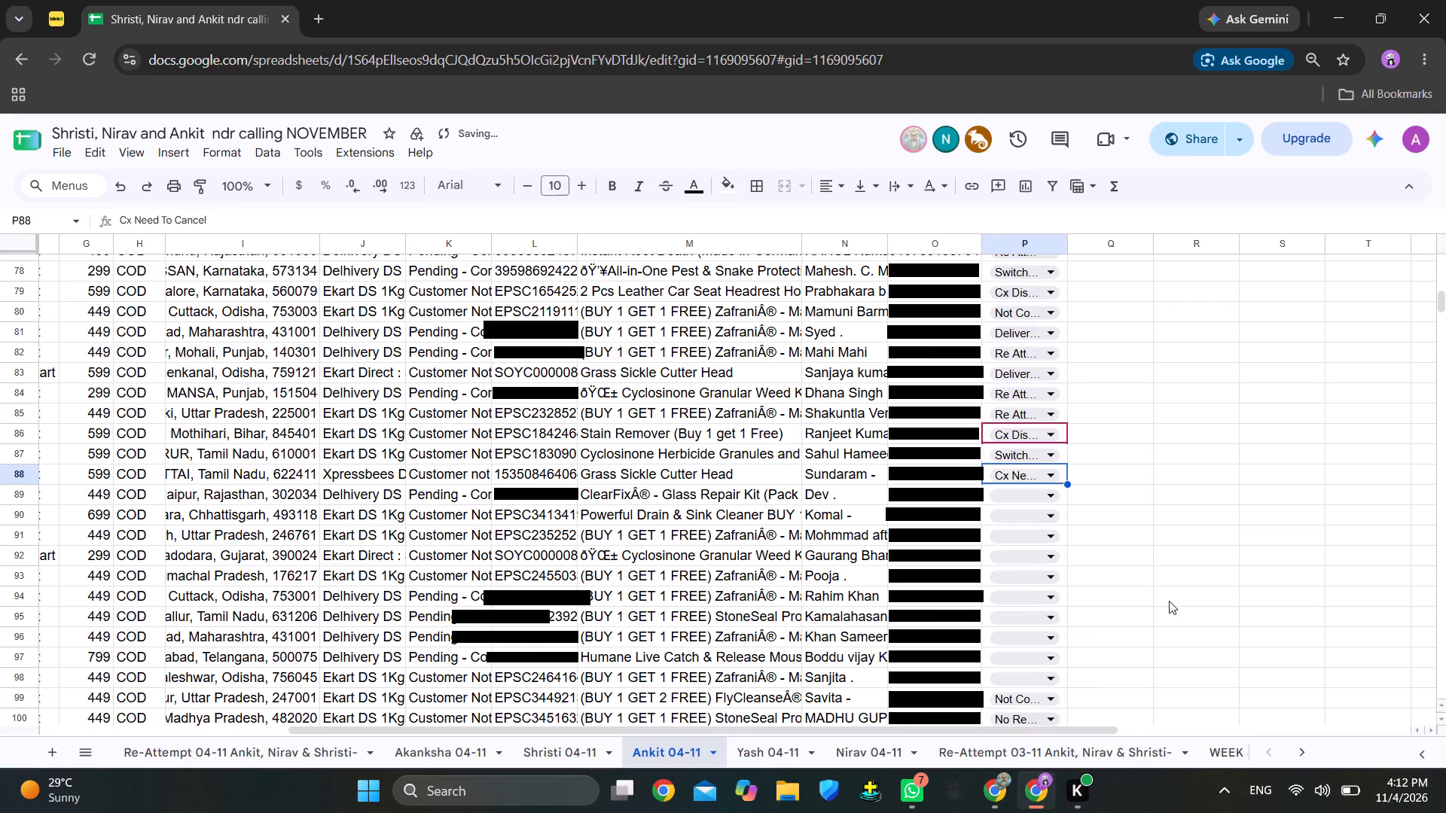
Set the remark in P141 to Out of Coverage Area.
{"action": "scroll", "coordinate": [1170, 601], "scroll_direction": "down", "scroll_amount": 1}
{"action": "scroll", "coordinate": [1170, 601], "scroll_direction": "up", "scroll_amount": 1}
{"action": "scroll", "coordinate": [1170, 601], "scroll_direction": "down", "scroll_amount": 12}
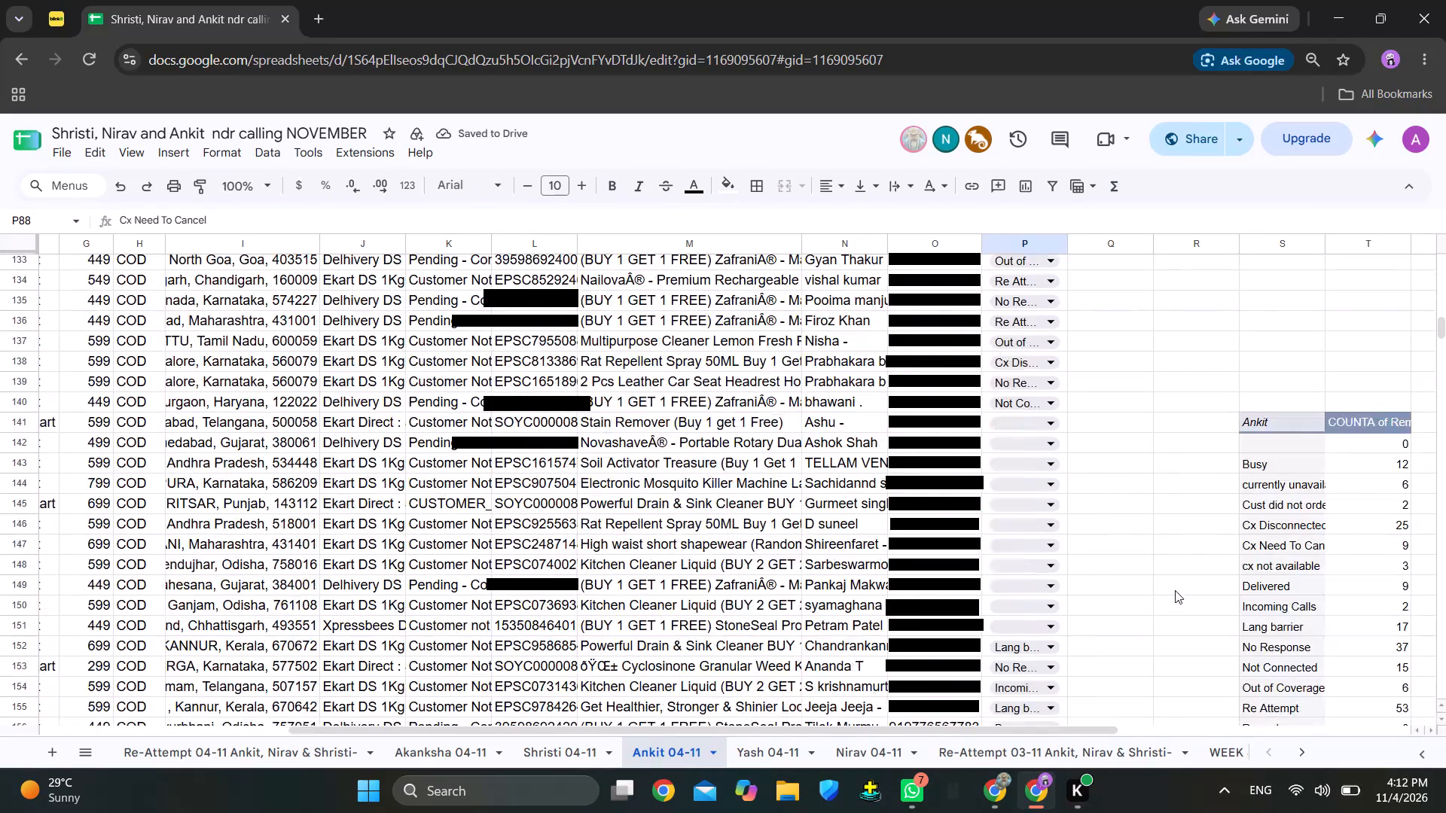
{"action": "scroll", "coordinate": [1175, 590], "scroll_direction": "down", "scroll_amount": 1}
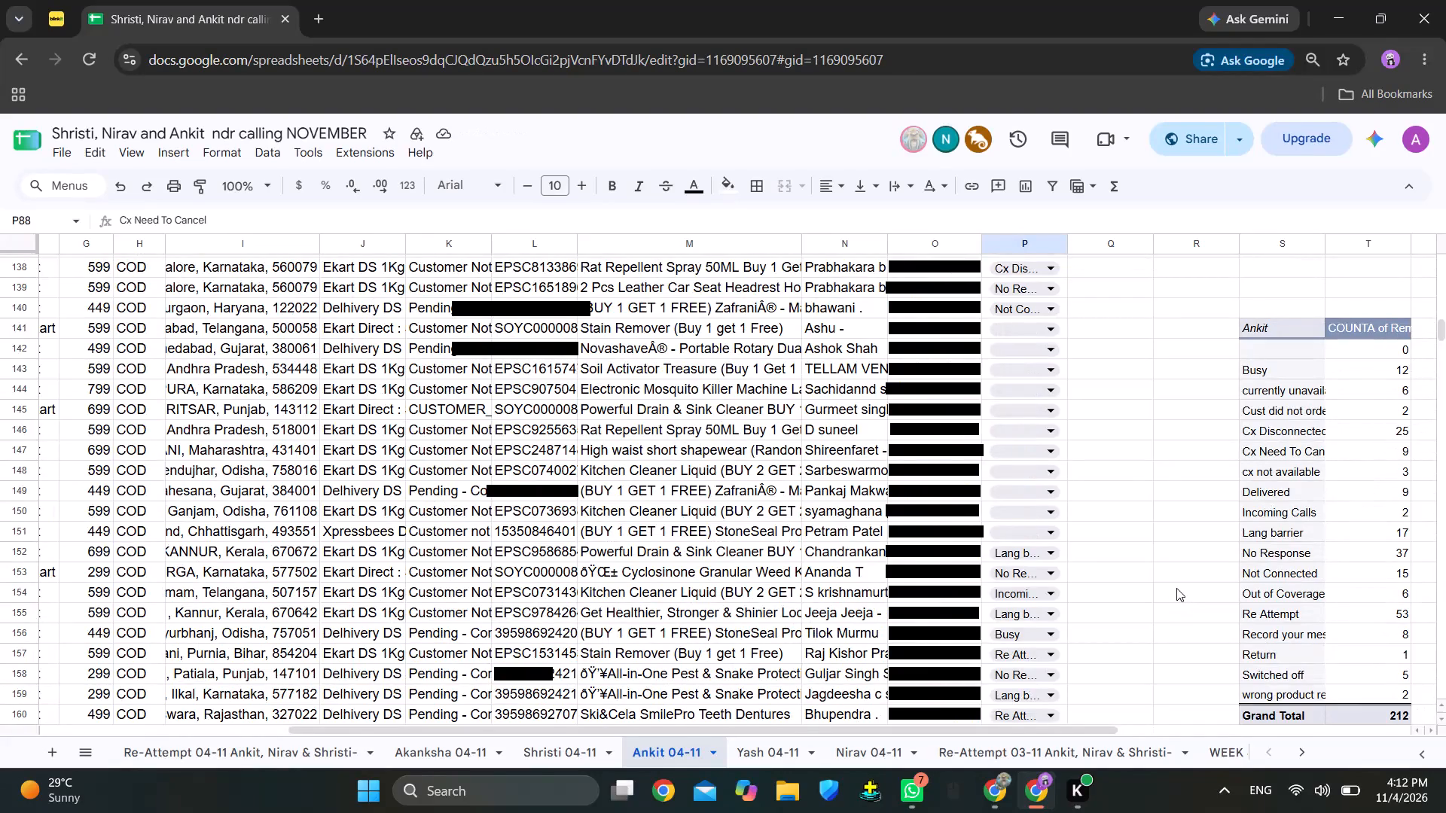
{"action": "scroll", "coordinate": [1146, 550], "scroll_direction": "up", "scroll_amount": 2}
{"action": "scroll", "coordinate": [1146, 550], "scroll_direction": "down", "scroll_amount": 2}
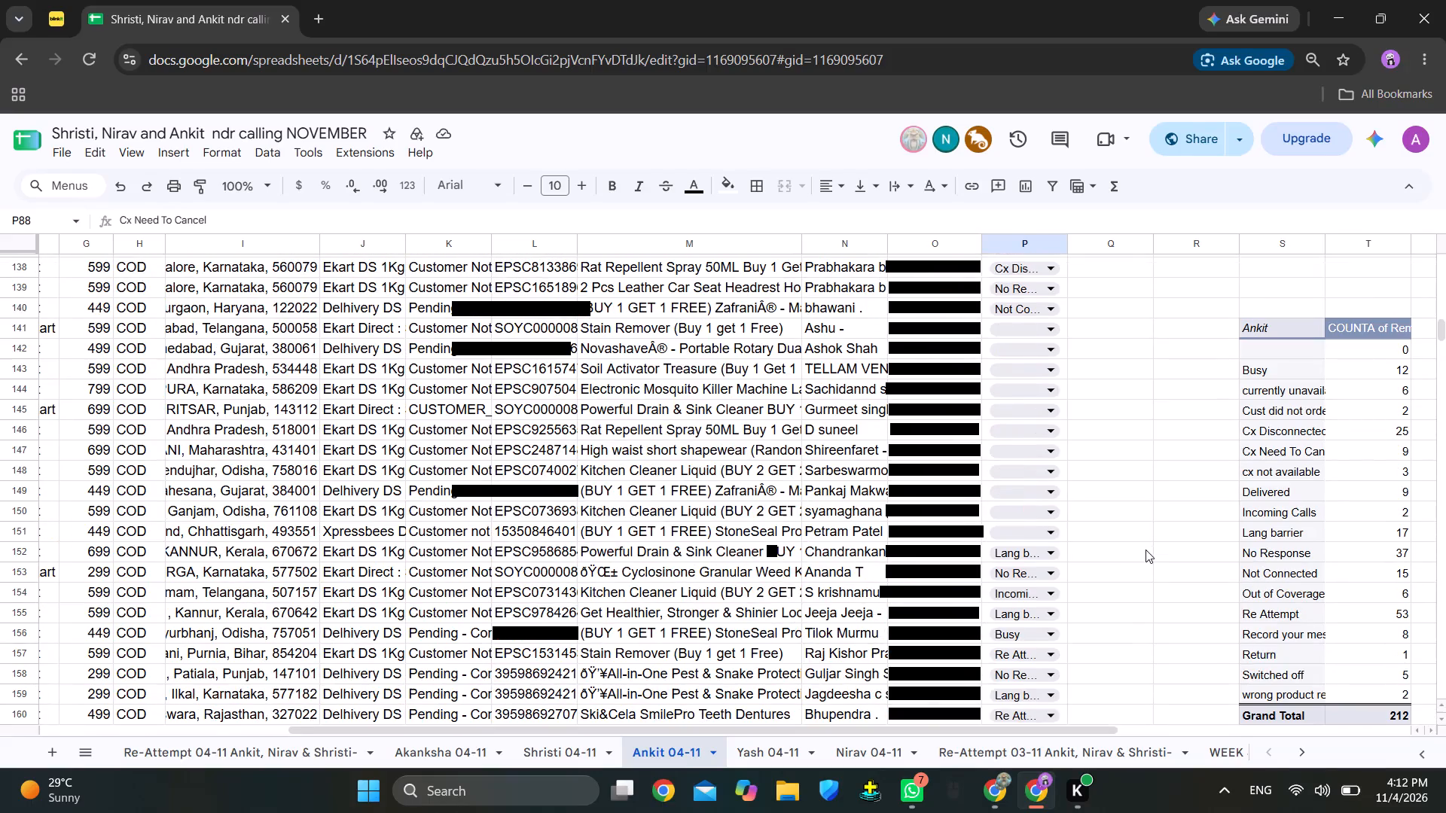
{"action": "left_click", "coordinate": [1022, 330]}
{"action": "key", "text": "o"}
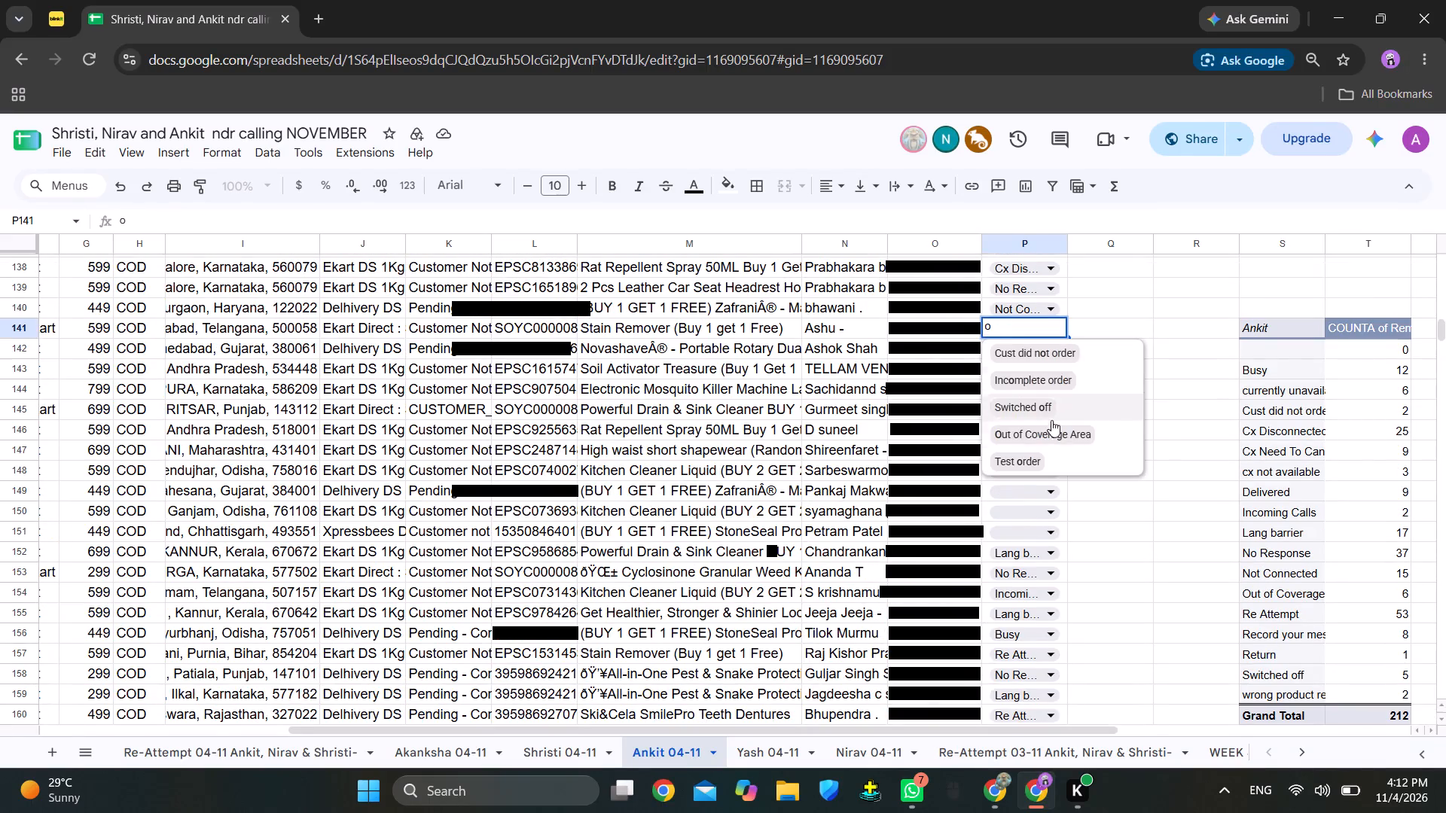
{"action": "left_click", "coordinate": [1059, 437]}
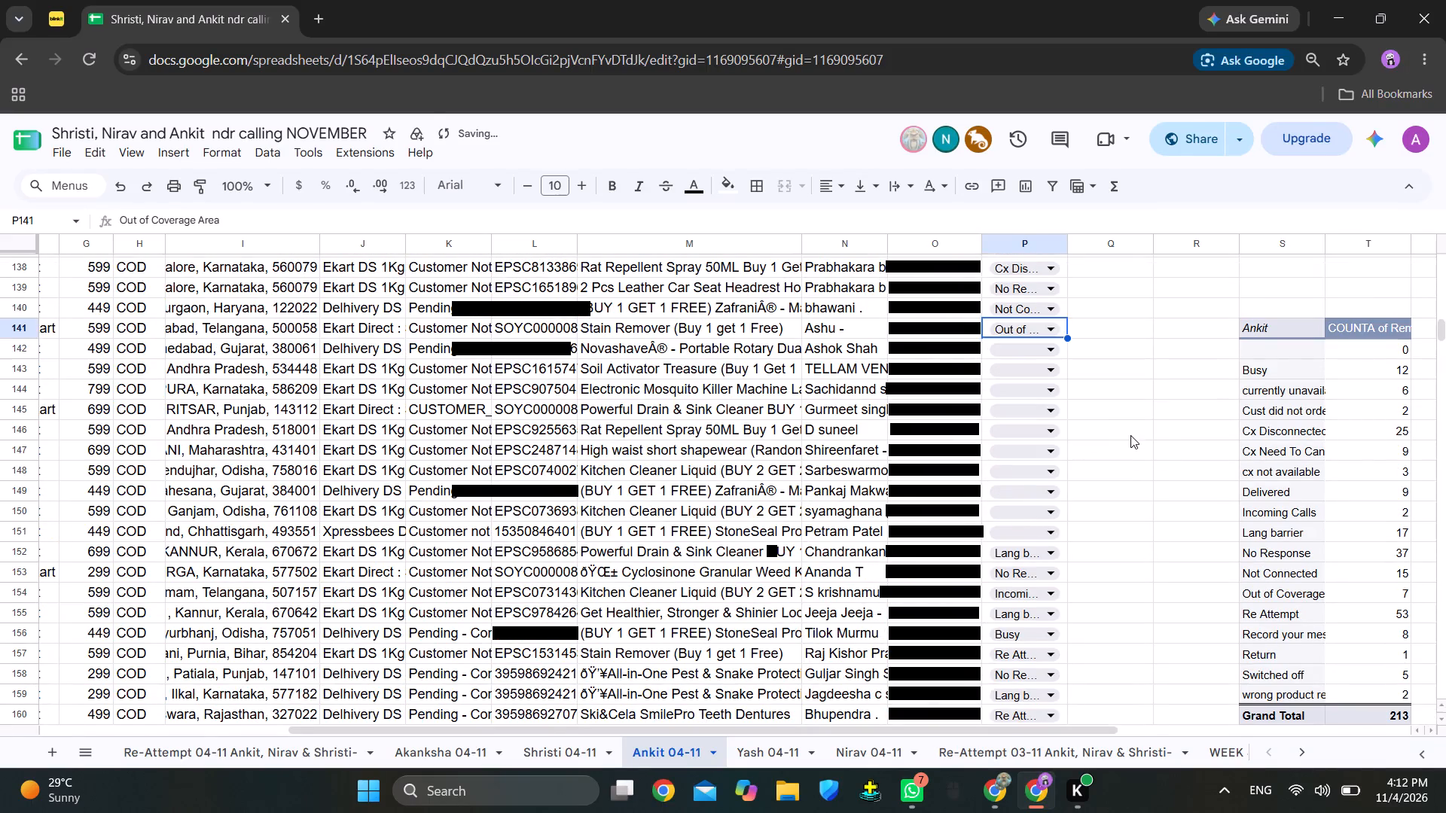
Set the remark in P89 to No Response.
{"action": "scroll", "coordinate": [1130, 436], "scroll_direction": "up", "scroll_amount": 2}
{"action": "scroll", "coordinate": [1130, 436], "scroll_direction": "down", "scroll_amount": 1}
{"action": "scroll", "coordinate": [1130, 436], "scroll_direction": "up", "scroll_amount": 1}
{"action": "scroll", "coordinate": [1130, 436], "scroll_direction": "down", "scroll_amount": 1}
{"action": "scroll", "coordinate": [1131, 435], "scroll_direction": "up", "scroll_amount": 5}
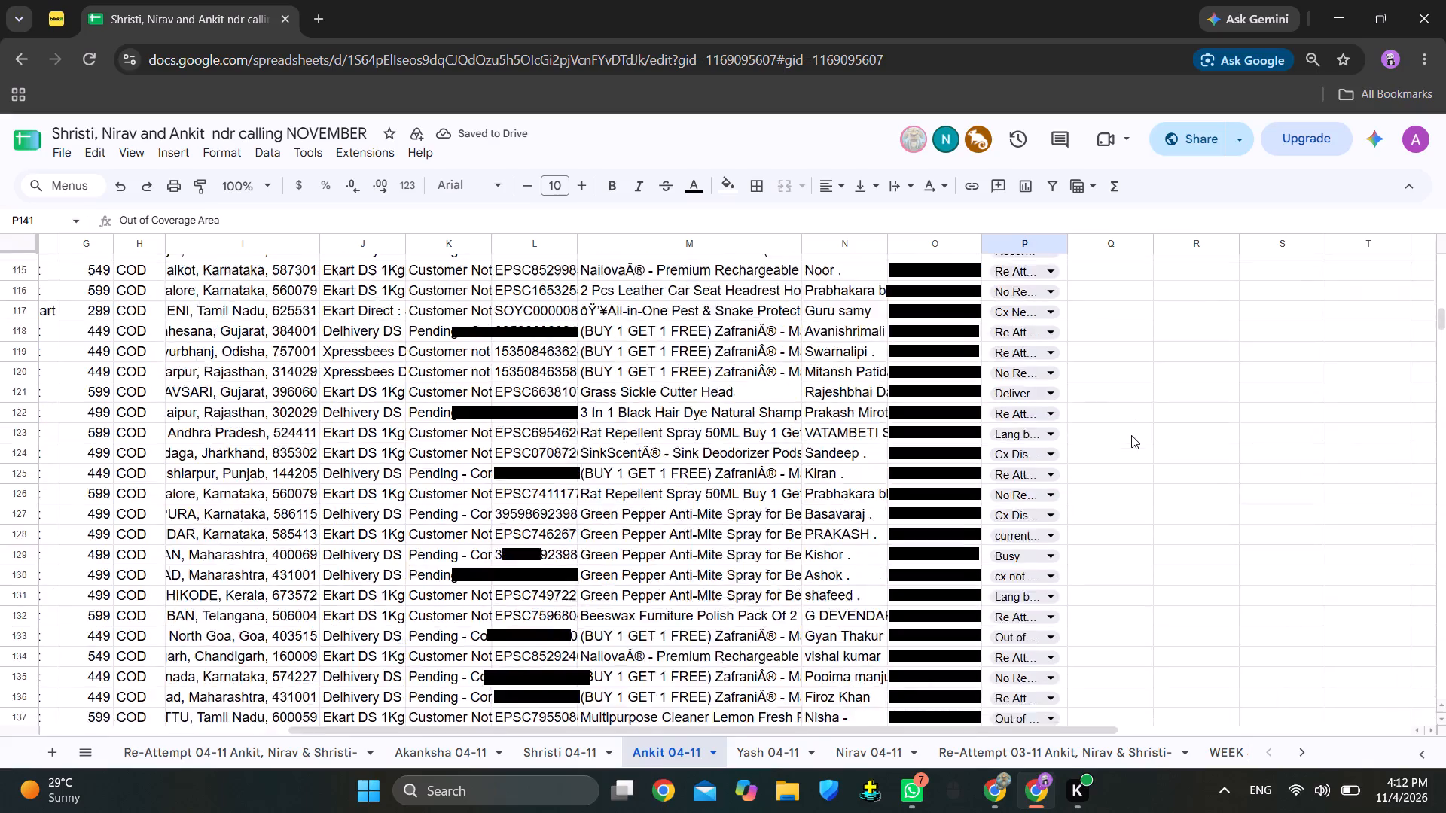
{"action": "scroll", "coordinate": [1131, 435], "scroll_direction": "up", "scroll_amount": 8}
{"action": "scroll", "coordinate": [1131, 435], "scroll_direction": "down", "scroll_amount": 1}
{"action": "scroll", "coordinate": [1131, 435], "scroll_direction": "up", "scroll_amount": 1}
{"action": "scroll", "coordinate": [1133, 434], "scroll_direction": "down", "scroll_amount": 2}
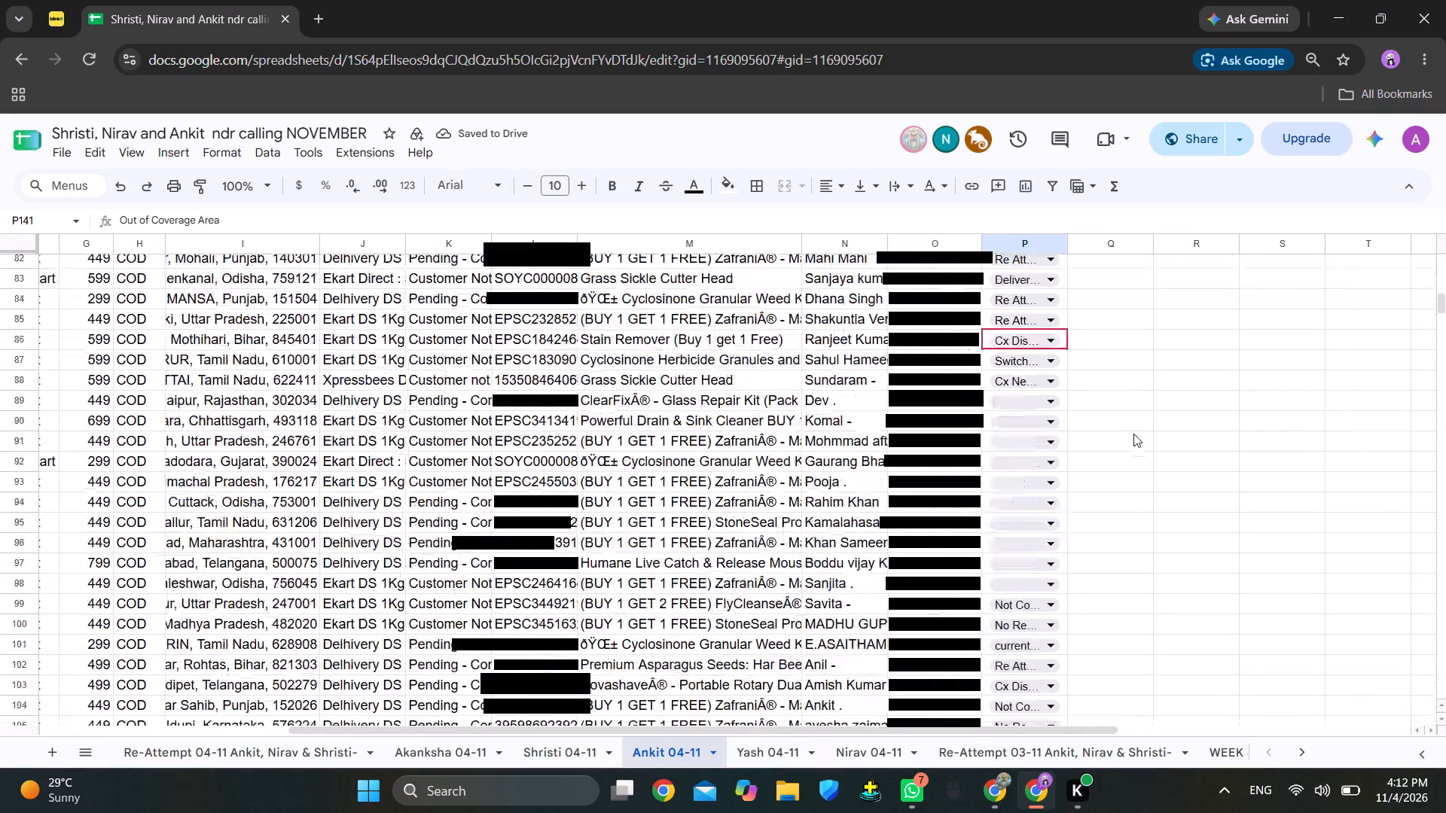
{"action": "left_click", "coordinate": [1021, 406]}
{"action": "key", "text": "n"}
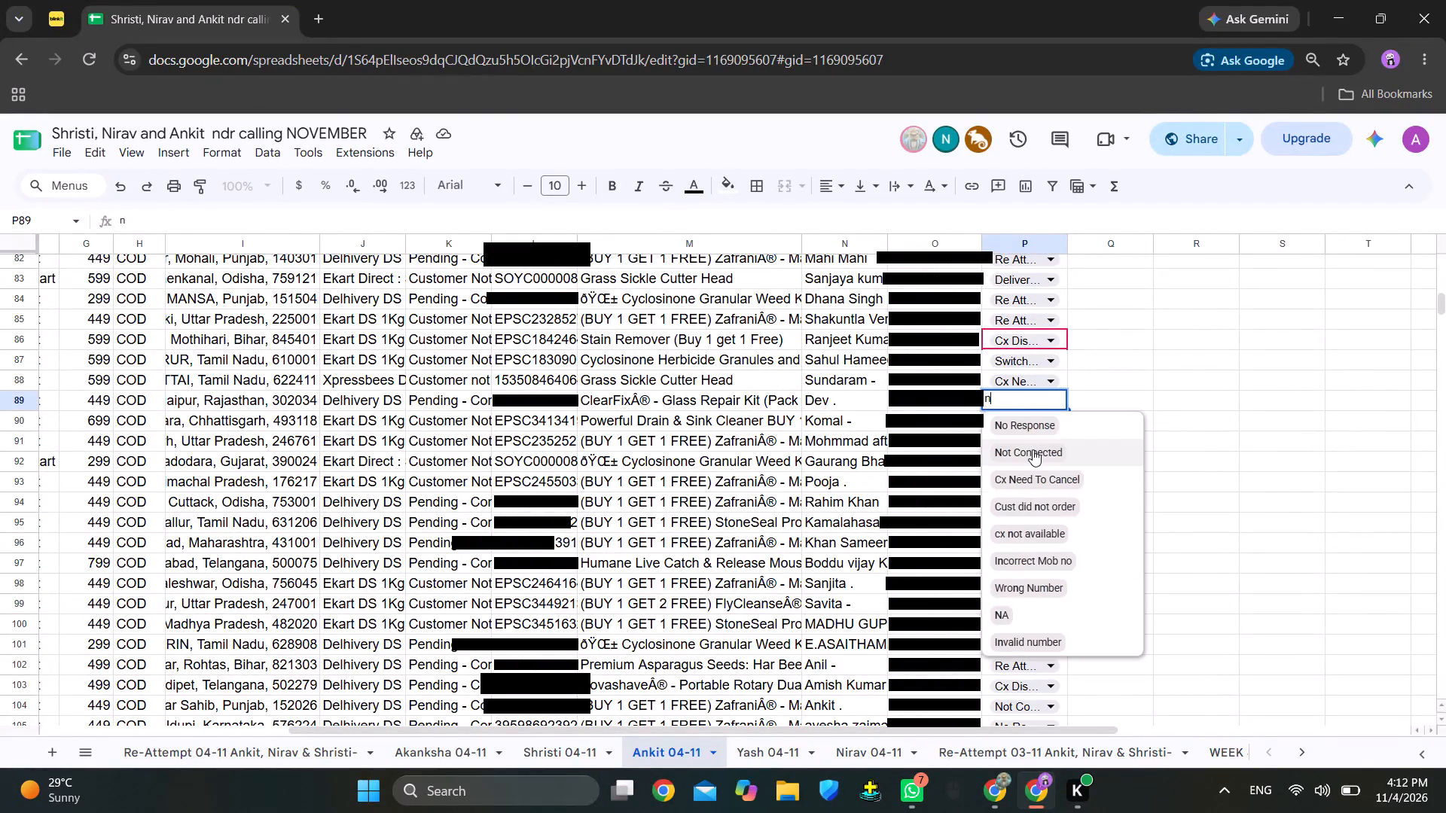
{"action": "left_click", "coordinate": [1021, 426]}
Set the remark in P142 to No Response.
{"action": "scroll", "coordinate": [1178, 480], "scroll_direction": "down", "scroll_amount": 6}
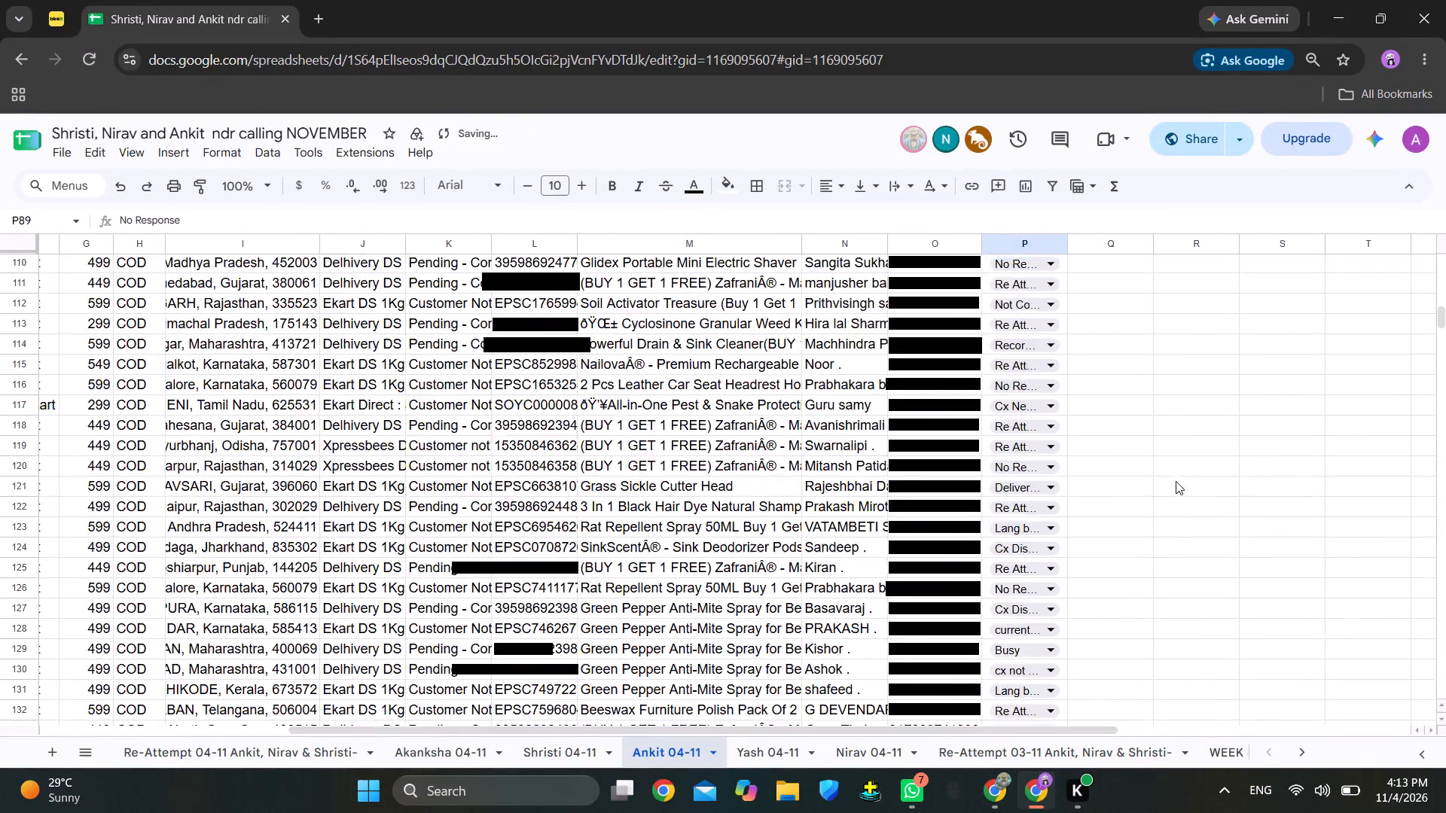
{"action": "scroll", "coordinate": [1178, 481], "scroll_direction": "down", "scroll_amount": 6}
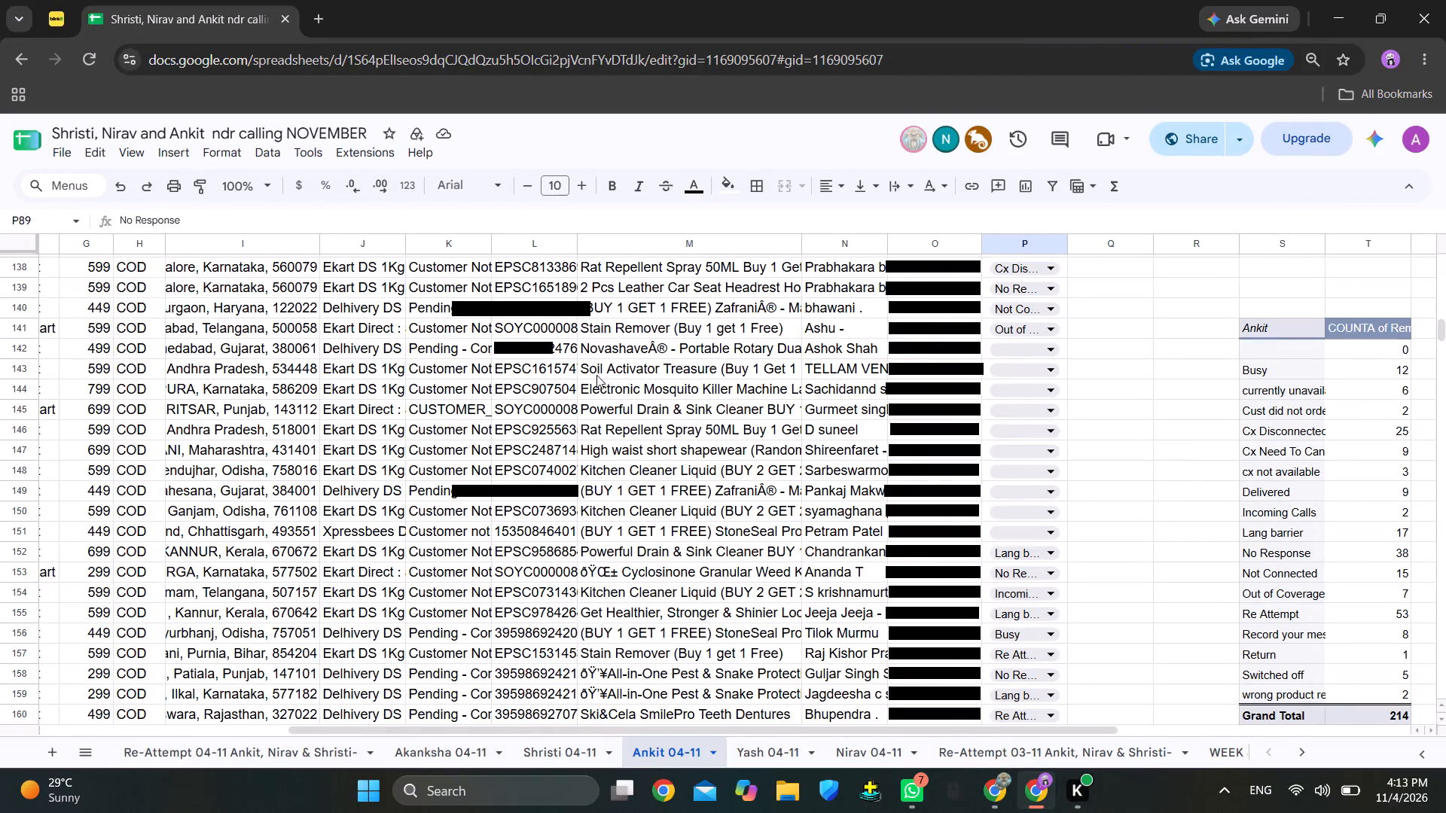
{"action": "left_click", "coordinate": [1009, 349]}
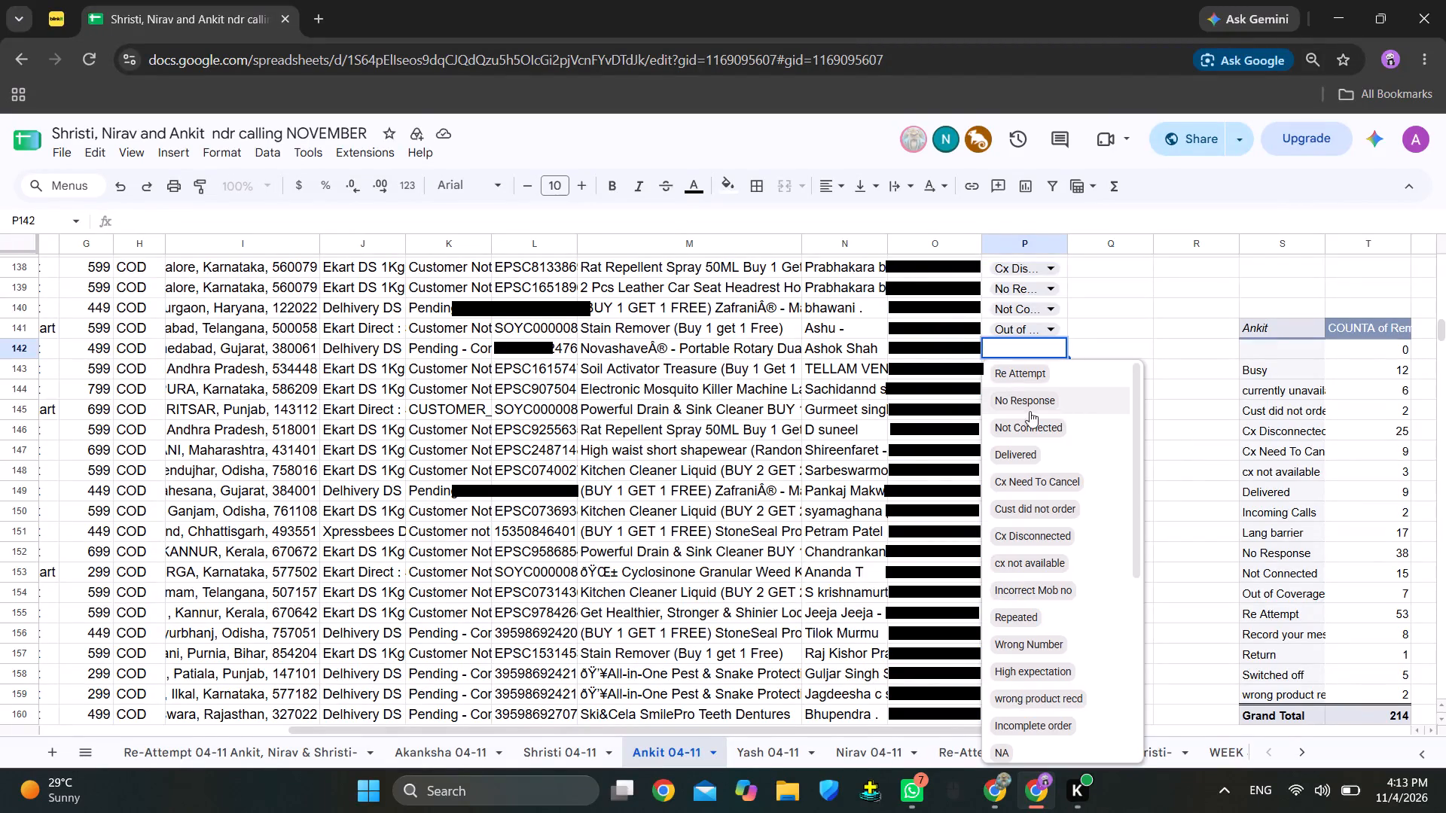
{"action": "left_click", "coordinate": [1011, 403]}
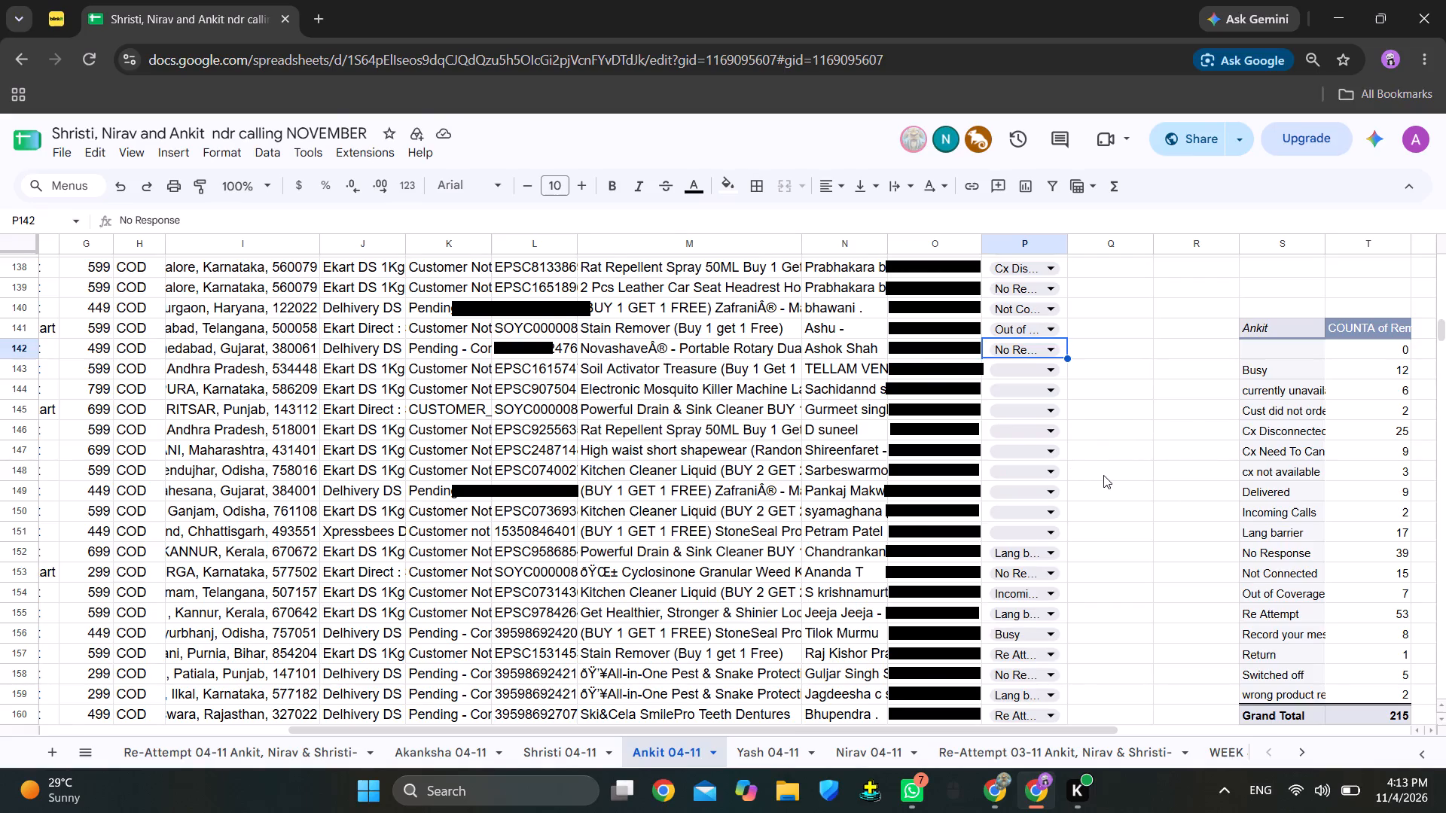
Set the remark in P90 to Busy.
{"action": "scroll", "coordinate": [1103, 476], "scroll_direction": "up", "scroll_amount": 3}
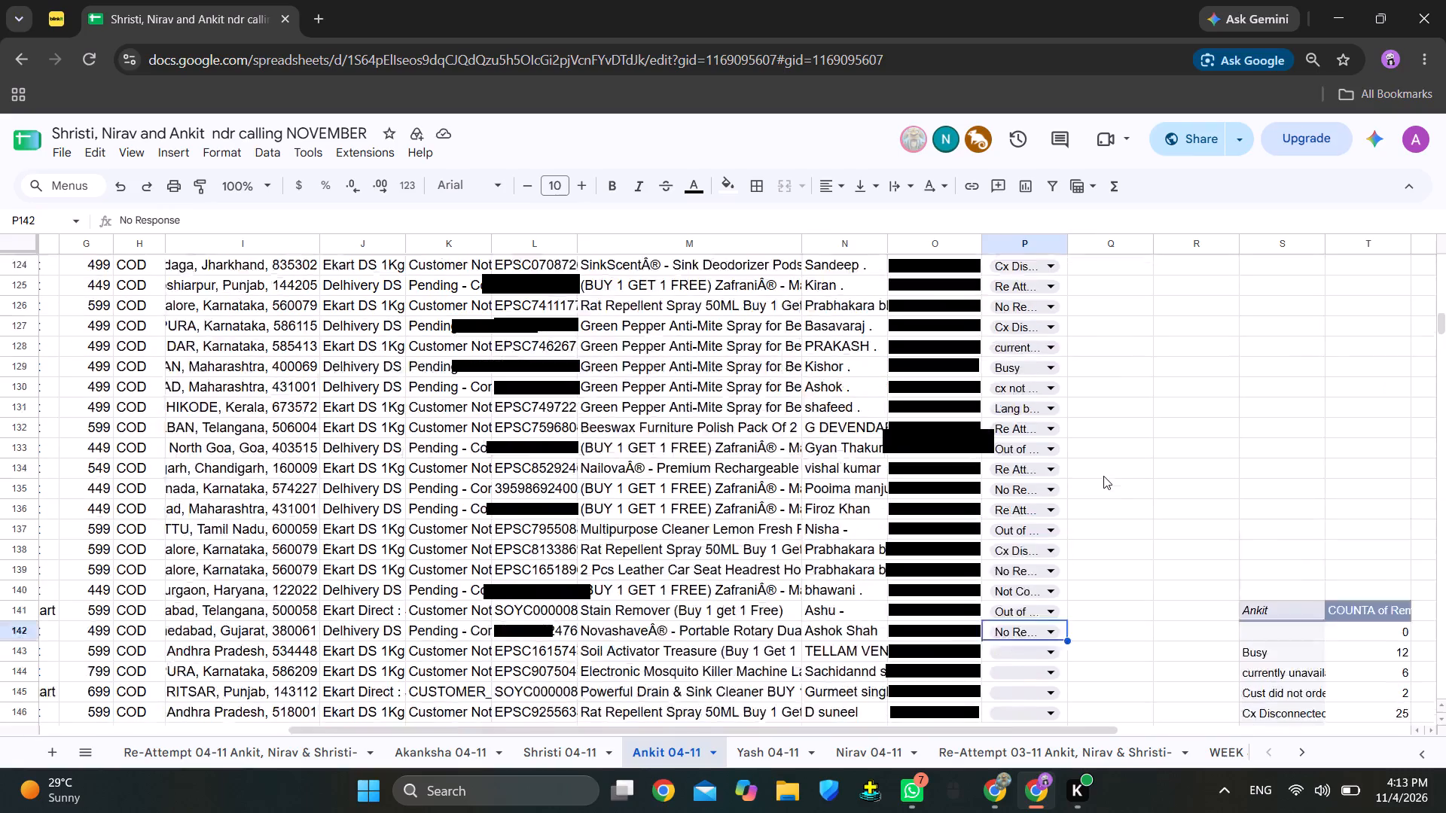
{"action": "scroll", "coordinate": [1103, 476], "scroll_direction": "up", "scroll_amount": 2}
{"action": "scroll", "coordinate": [1103, 476], "scroll_direction": "down", "scroll_amount": 1}
{"action": "scroll", "coordinate": [1103, 476], "scroll_direction": "up", "scroll_amount": 1}
{"action": "scroll", "coordinate": [1103, 477], "scroll_direction": "down", "scroll_amount": 1}
{"action": "scroll", "coordinate": [1103, 477], "scroll_direction": "up", "scroll_amount": 7}
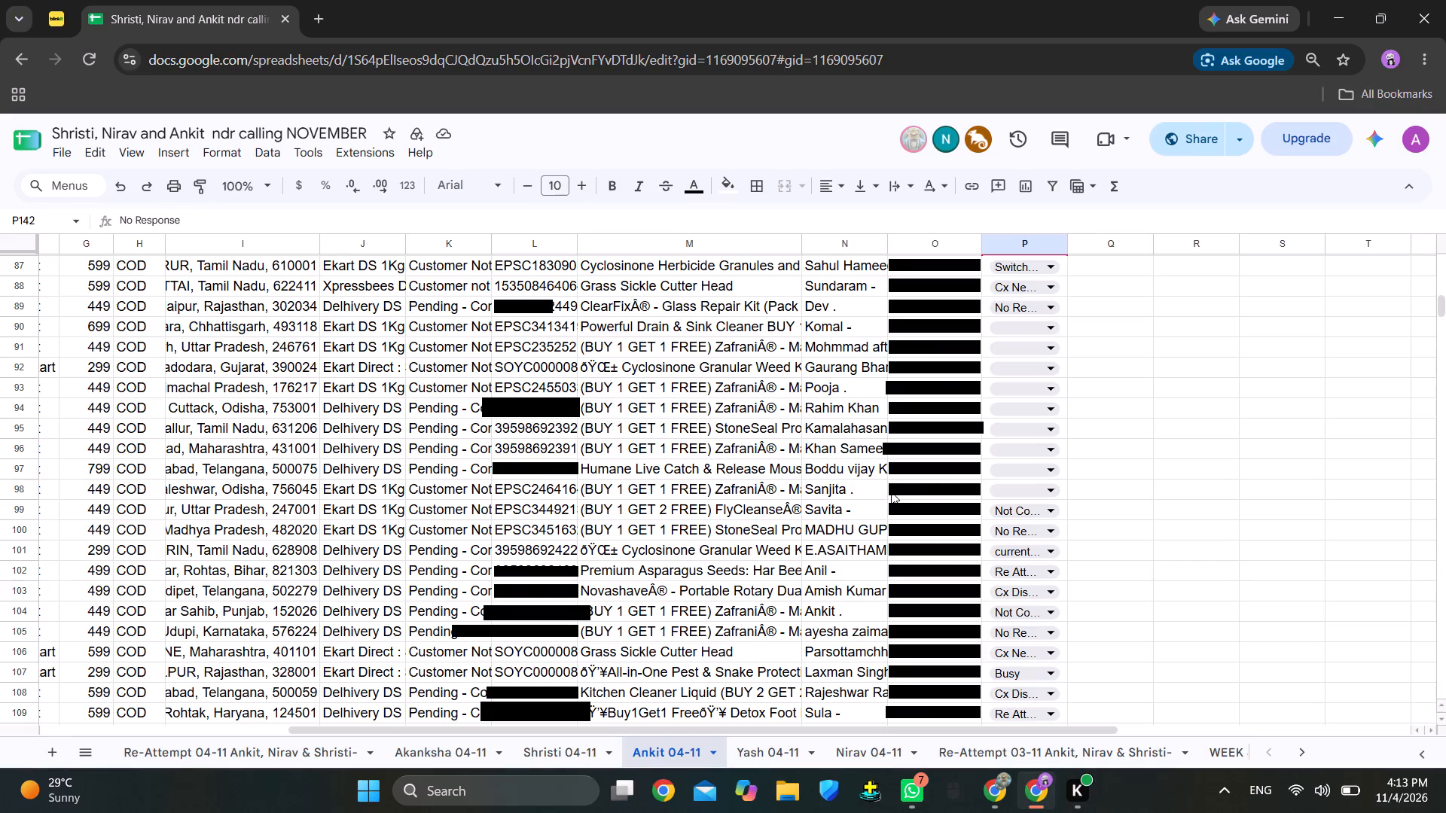
{"action": "scroll", "coordinate": [1245, 559], "scroll_direction": "down", "scroll_amount": 10}
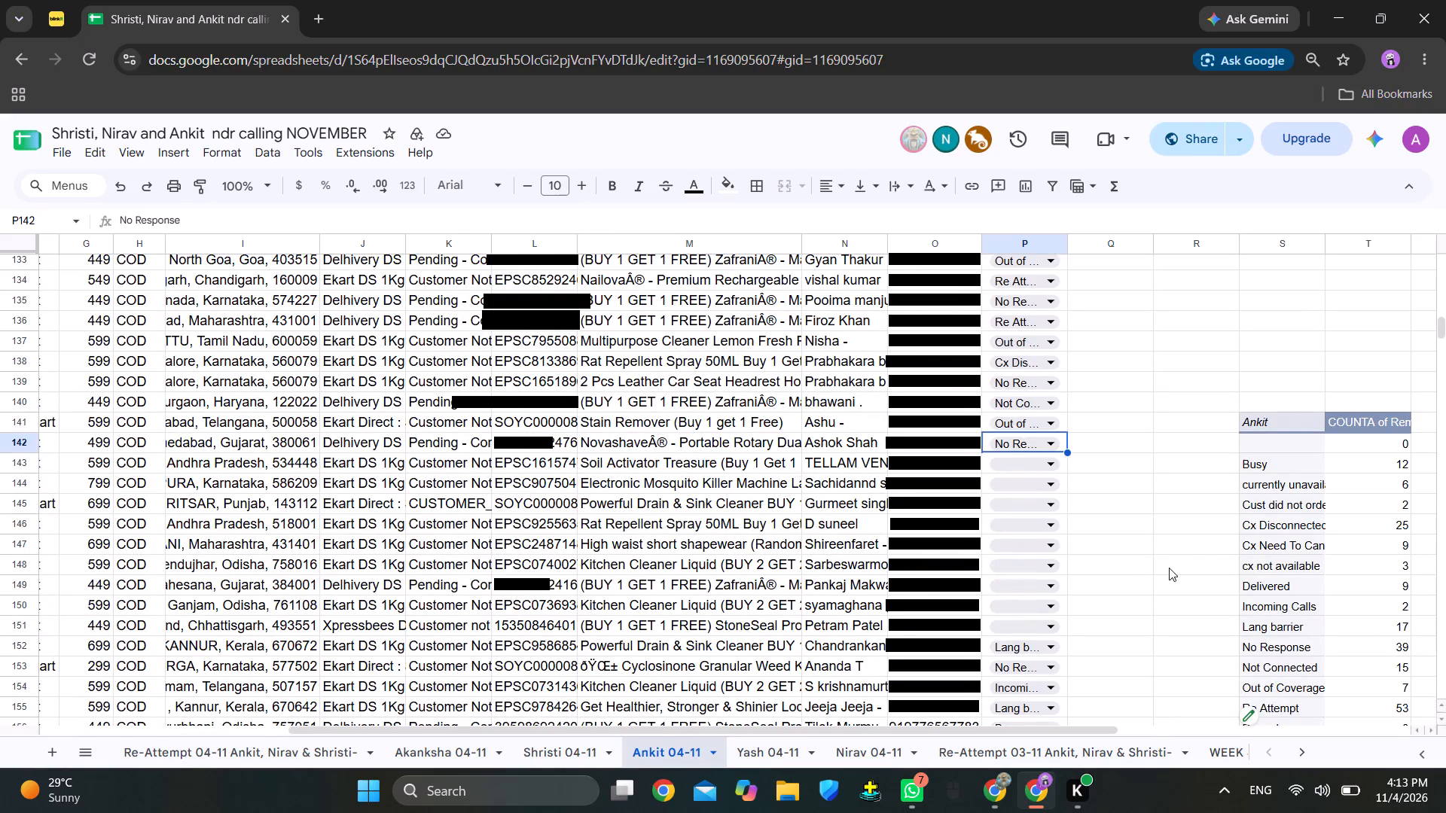
{"action": "scroll", "coordinate": [1169, 568], "scroll_direction": "up", "scroll_amount": 7}
{"action": "scroll", "coordinate": [1169, 568], "scroll_direction": "down", "scroll_amount": 1}
{"action": "scroll", "coordinate": [1169, 568], "scroll_direction": "up", "scroll_amount": 4}
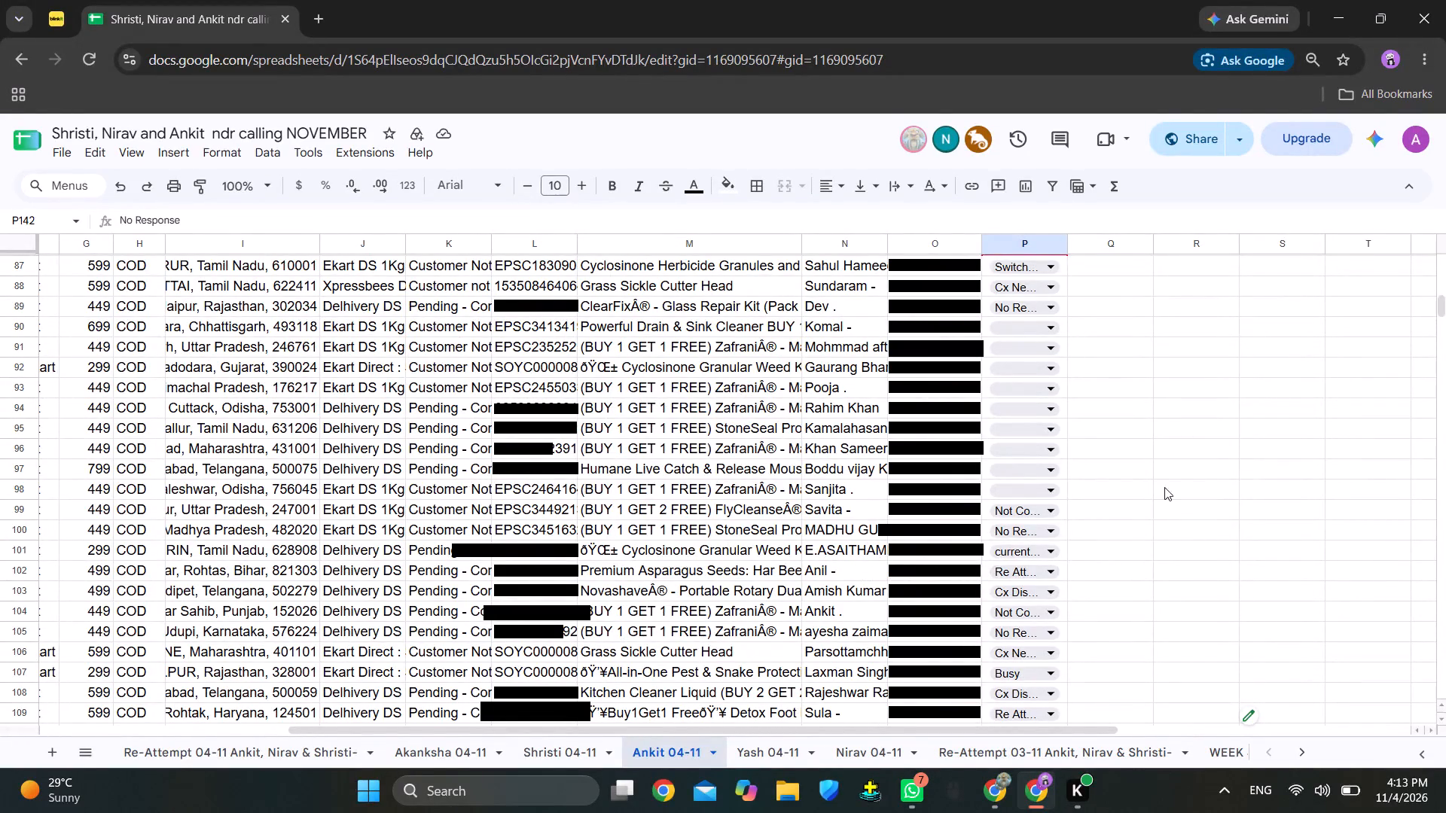
{"action": "scroll", "coordinate": [1173, 484], "scroll_direction": "up", "scroll_amount": 1}
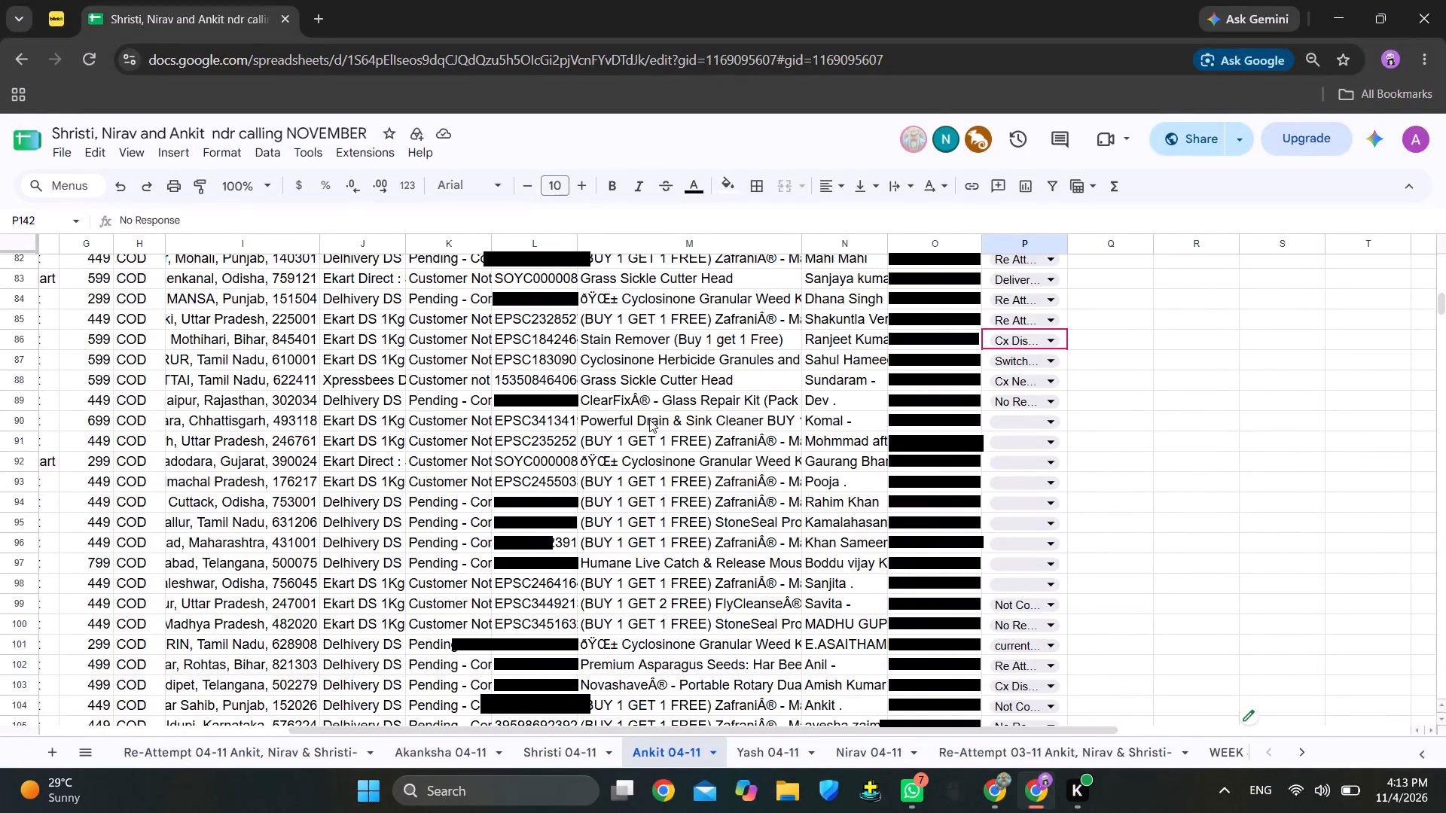
{"action": "left_click", "coordinate": [1038, 424]}
{"action": "scroll", "coordinate": [1036, 585], "scroll_direction": "down", "scroll_amount": 2}
{"action": "scroll", "coordinate": [1036, 580], "scroll_direction": "up", "scroll_amount": 1}
{"action": "scroll", "coordinate": [1037, 580], "scroll_direction": "down", "scroll_amount": 9}
{"action": "left_click", "coordinate": [1008, 613]}
Set the remark in P143 to Cx Need To Cancel.
{"action": "scroll", "coordinate": [1252, 604], "scroll_direction": "down", "scroll_amount": 9}
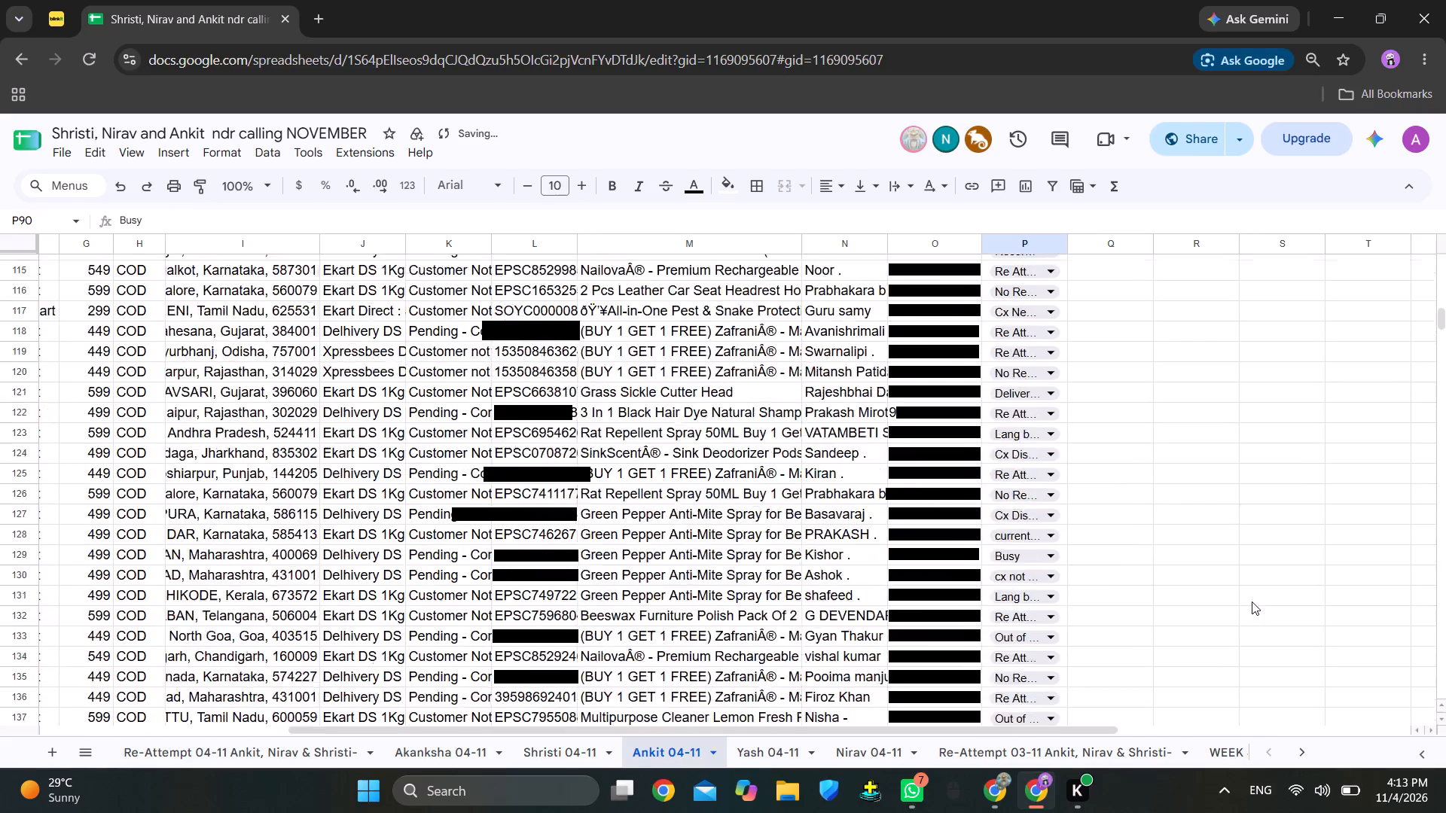
{"action": "scroll", "coordinate": [1252, 601], "scroll_direction": "down", "scroll_amount": 2}
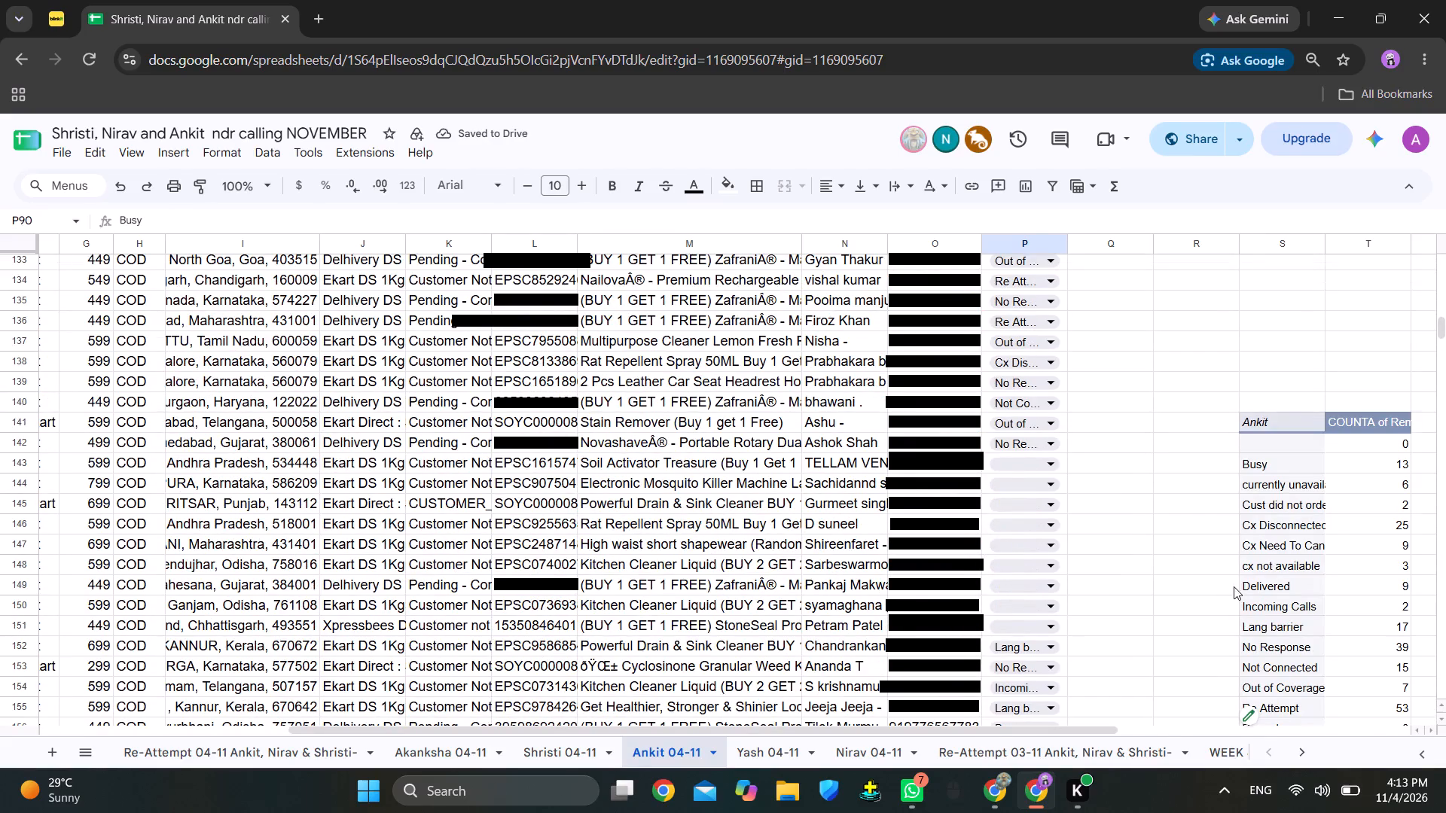
{"action": "left_click", "coordinate": [1020, 467]}
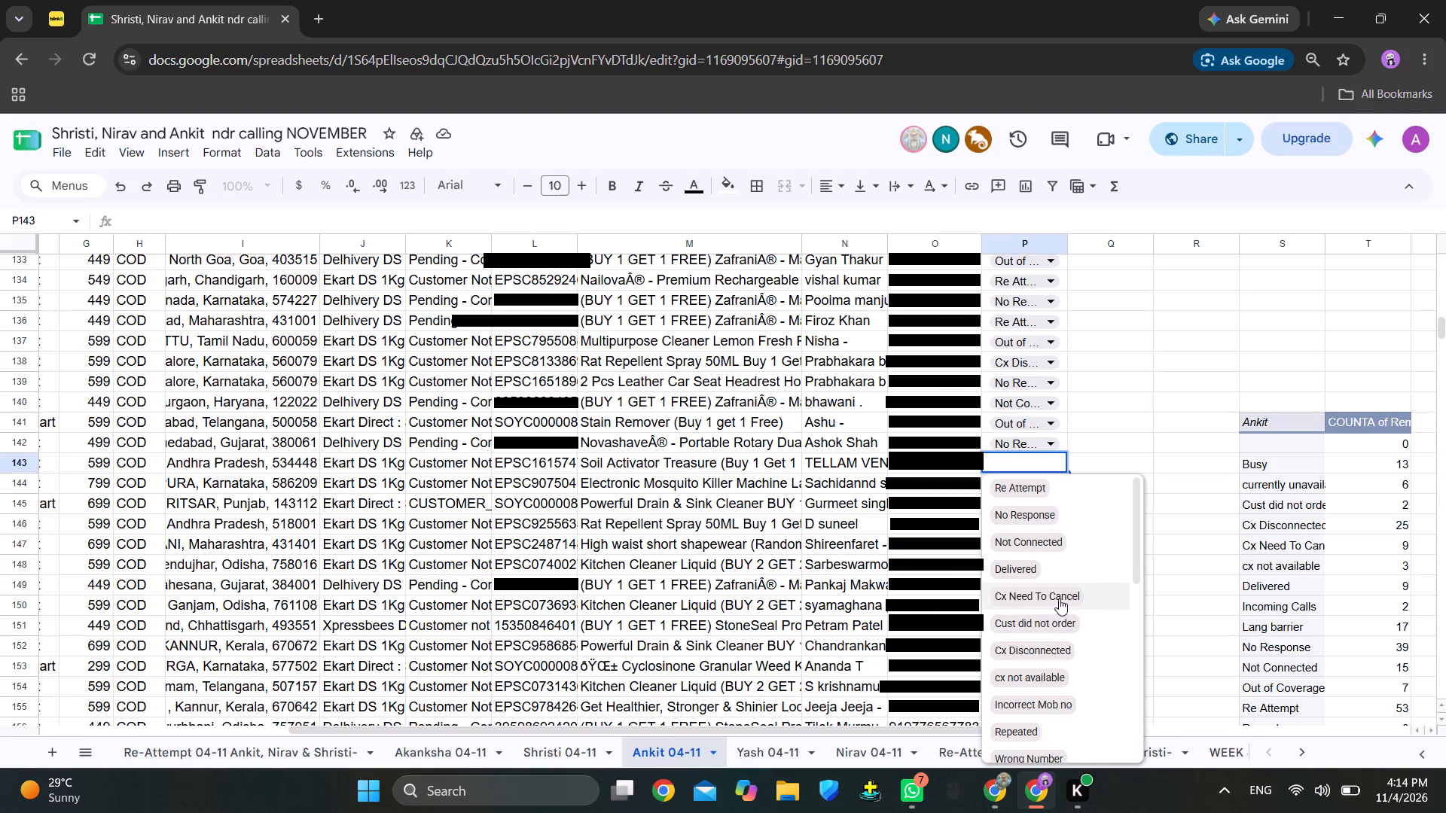
{"action": "left_click", "coordinate": [1060, 598]}
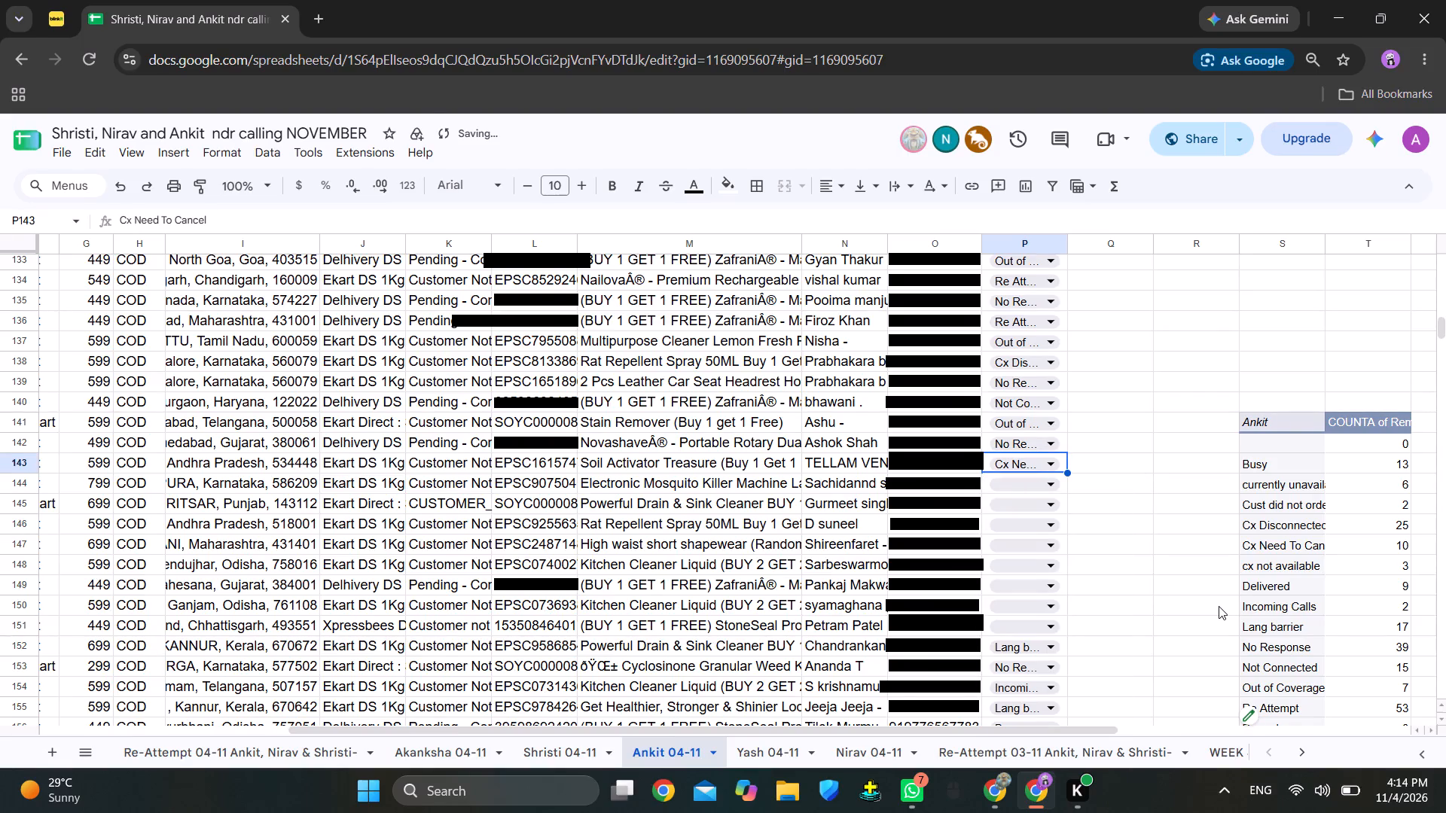
Set the remark in P151 to Out of Coverage Area.
{"action": "scroll", "coordinate": [1218, 606], "scroll_direction": "down", "scroll_amount": 1}
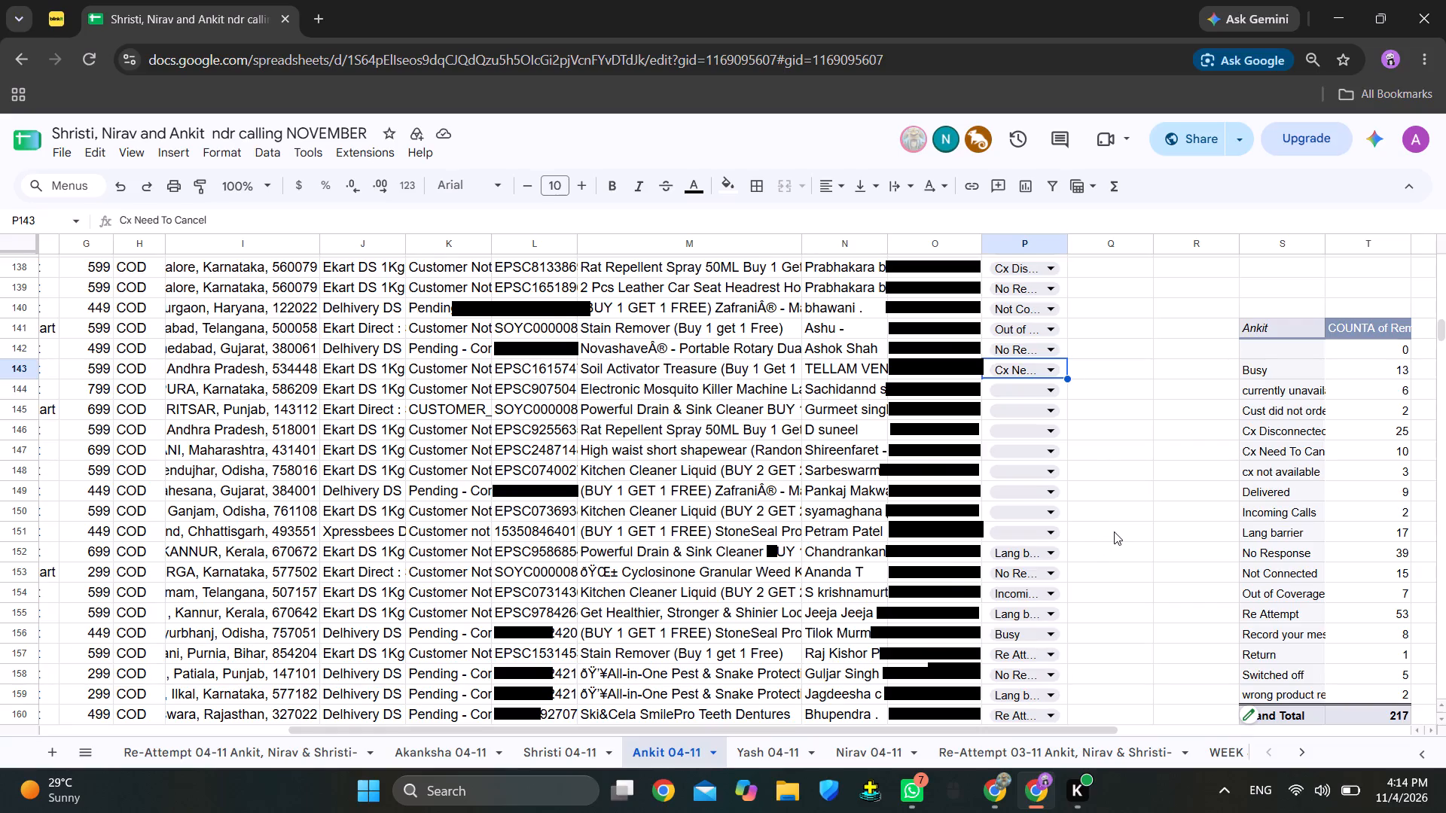
{"action": "left_click", "coordinate": [1023, 537]}
{"action": "scroll", "coordinate": [1085, 598], "scroll_direction": "down", "scroll_amount": 11}
{"action": "left_click", "coordinate": [1057, 695]}
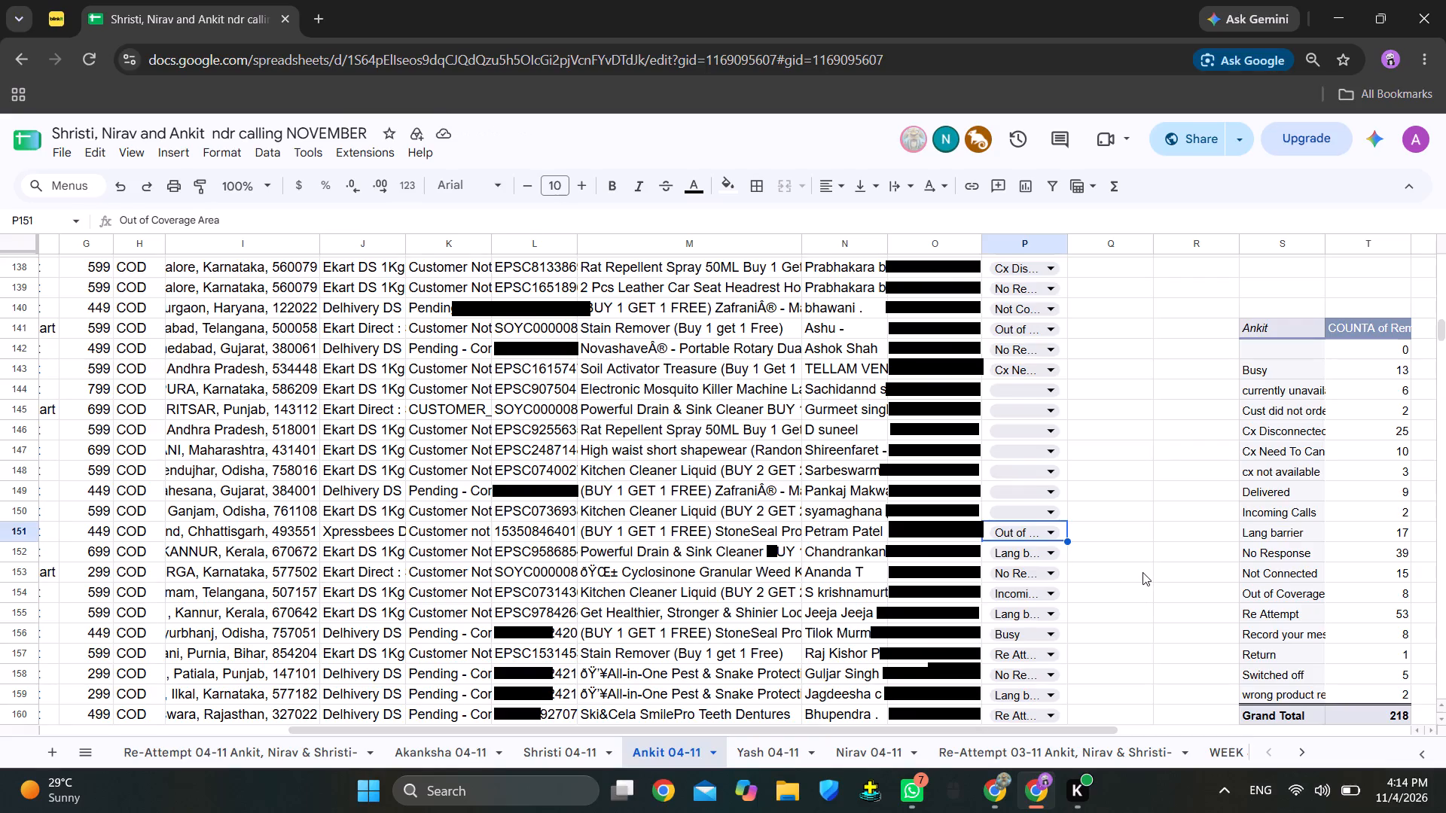
Return to the block of blank remark cells starting at P91.
{"action": "scroll", "coordinate": [1170, 546], "scroll_direction": "up", "scroll_amount": 3}
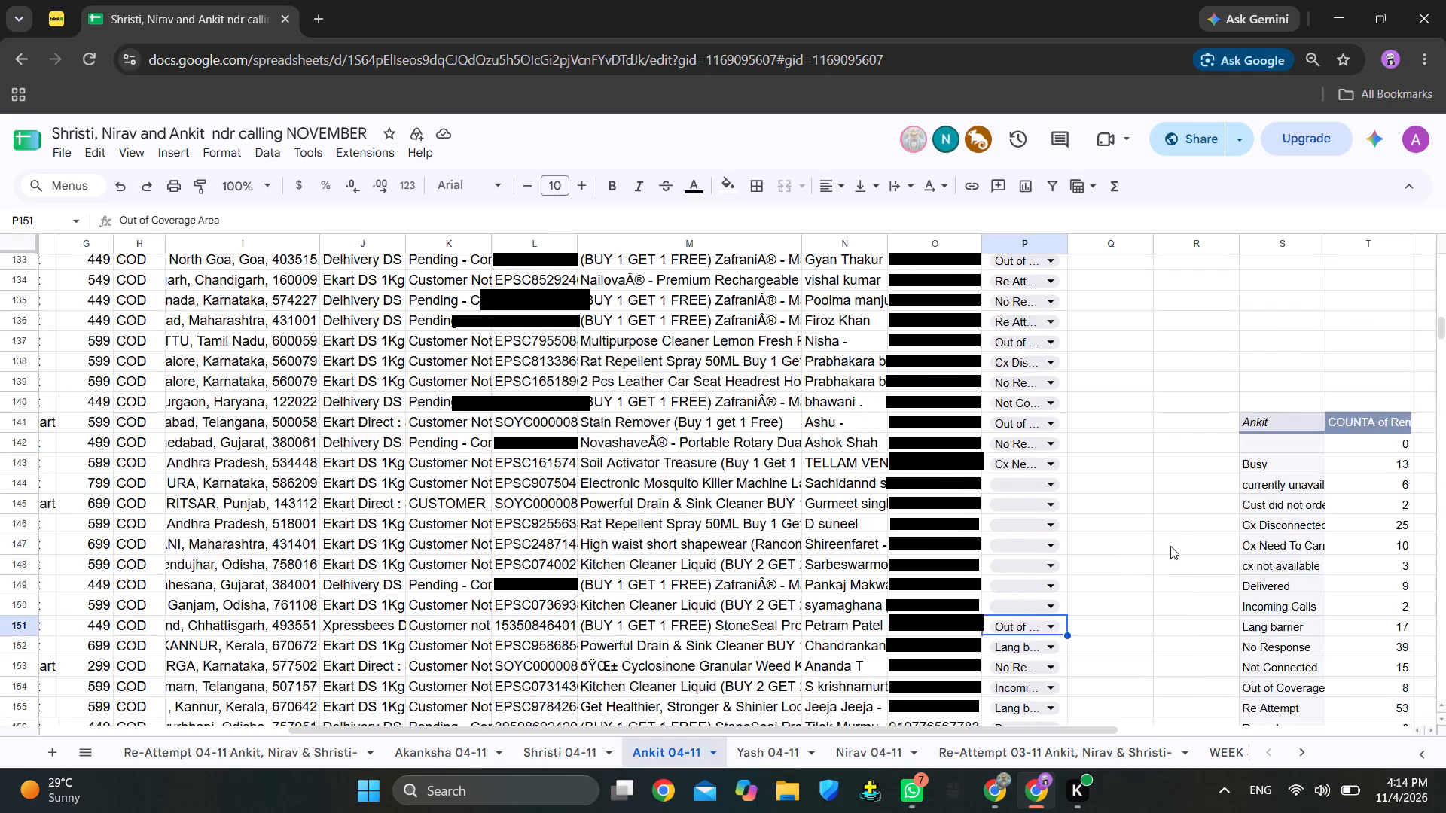
{"action": "scroll", "coordinate": [1170, 546], "scroll_direction": "up", "scroll_amount": 4}
{"action": "scroll", "coordinate": [1170, 546], "scroll_direction": "down", "scroll_amount": 1}
{"action": "scroll", "coordinate": [1170, 546], "scroll_direction": "up", "scroll_amount": 5}
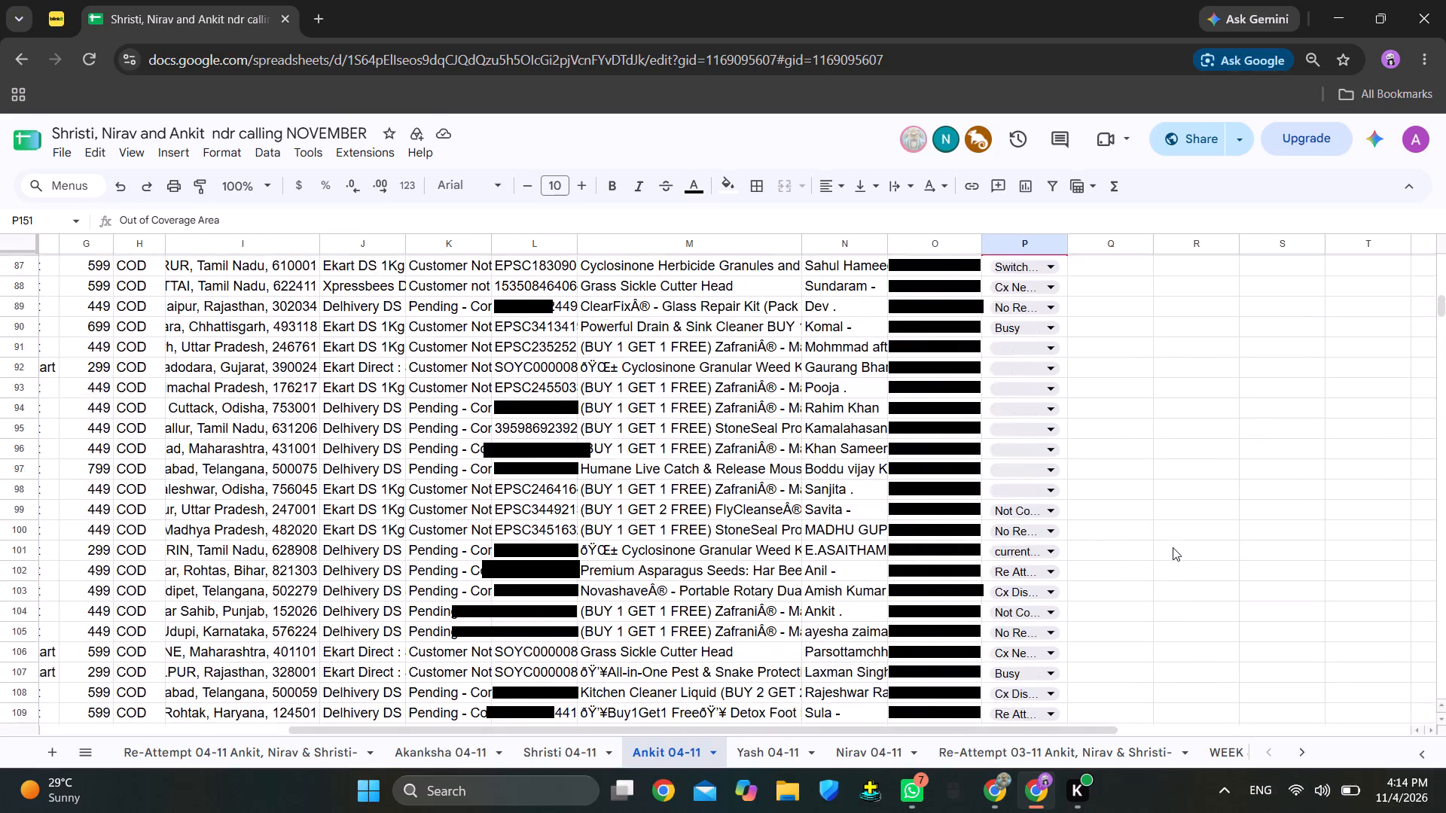
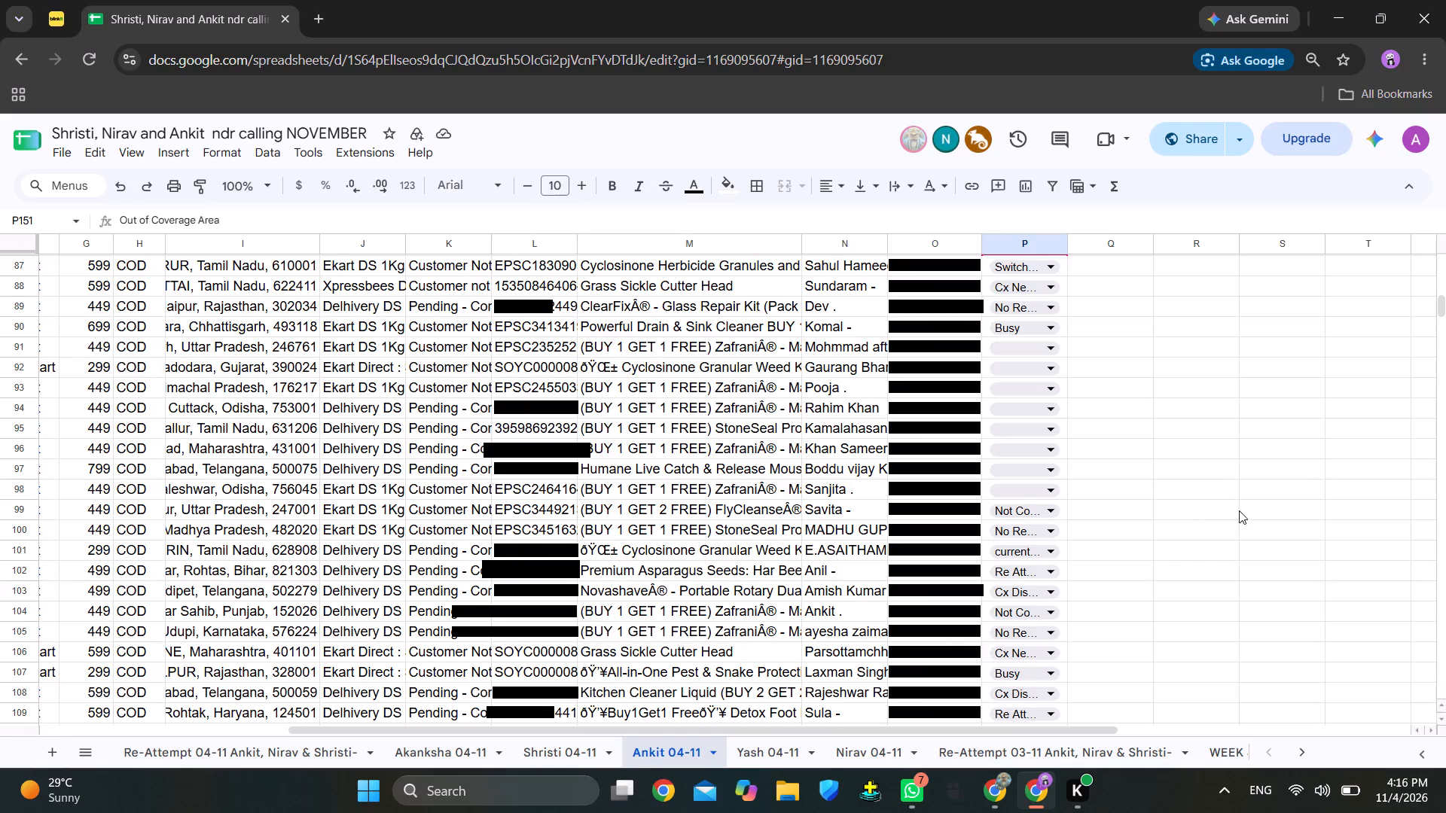
Set the remark in P144 to Not Connected.
{"action": "scroll", "coordinate": [1234, 520], "scroll_direction": "down", "scroll_amount": 12}
{"action": "scroll", "coordinate": [1135, 526], "scroll_direction": "up", "scroll_amount": 1}
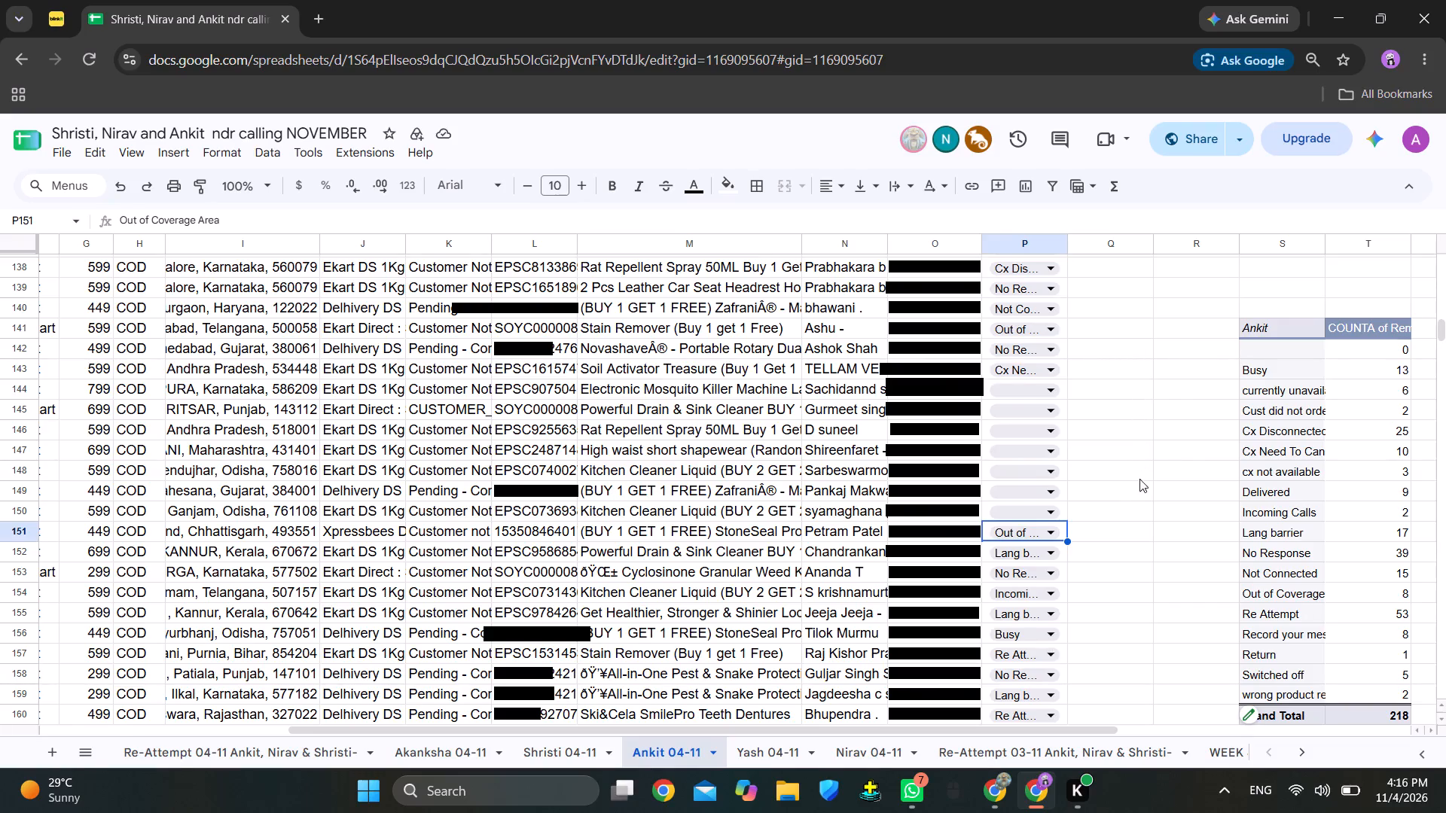
{"action": "left_click", "coordinate": [1026, 388]}
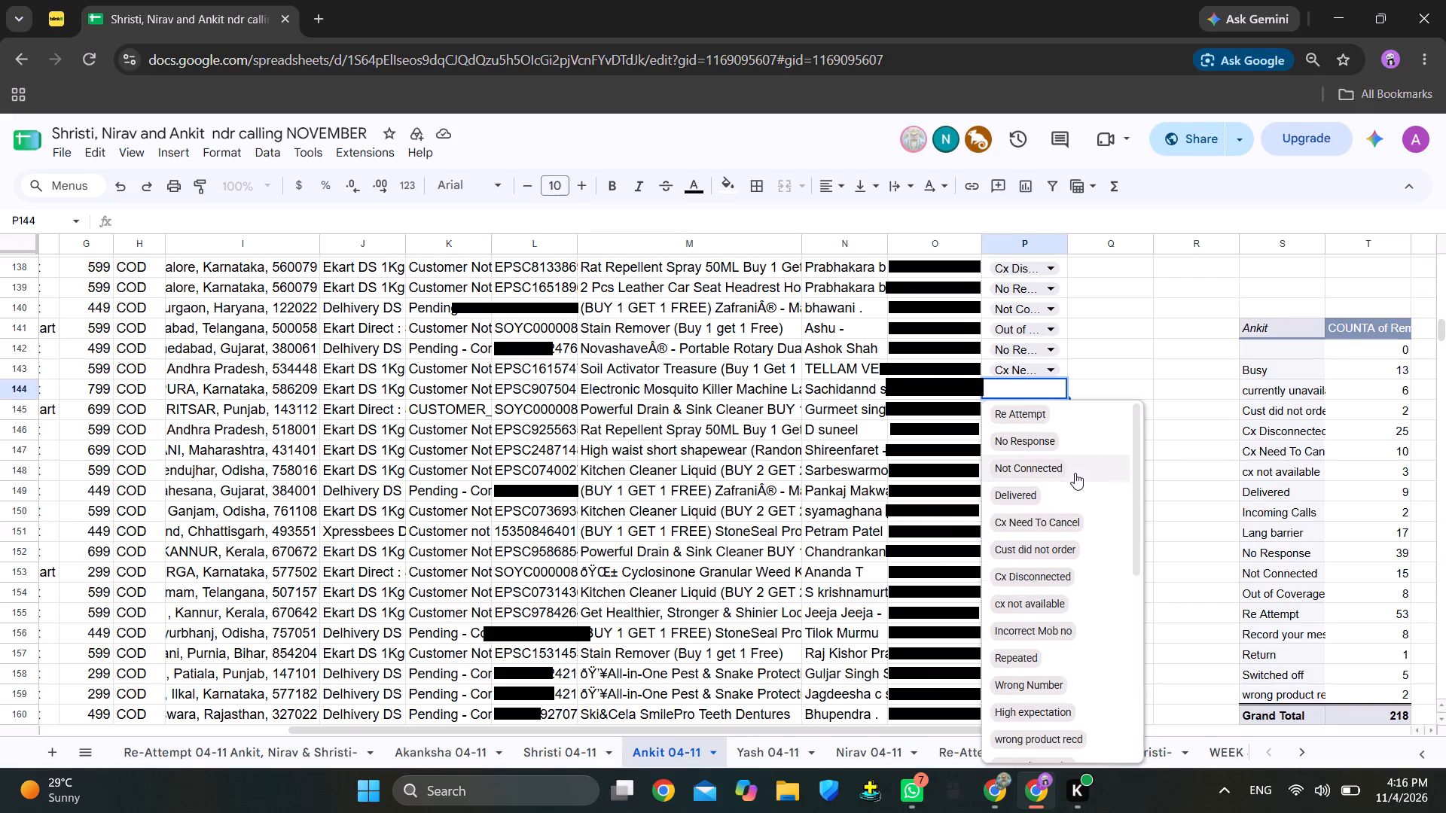
{"action": "left_click", "coordinate": [1047, 473]}
Set the remark in P91 to Re Attempt.
{"action": "scroll", "coordinate": [1140, 434], "scroll_direction": "up", "scroll_amount": 5}
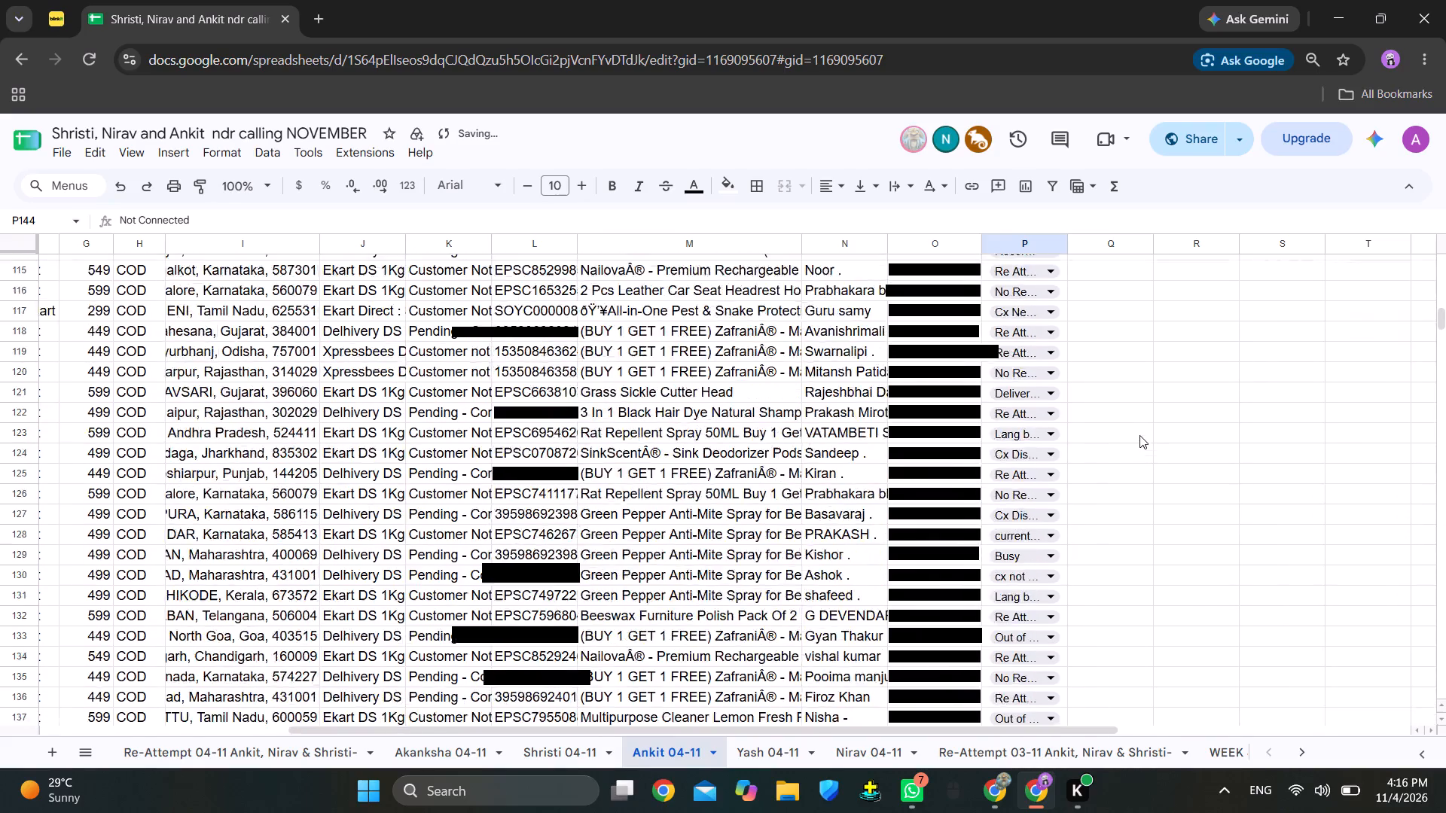
{"action": "scroll", "coordinate": [1139, 435], "scroll_direction": "up", "scroll_amount": 4}
{"action": "scroll", "coordinate": [1139, 436], "scroll_direction": "down", "scroll_amount": 2}
{"action": "scroll", "coordinate": [1139, 436], "scroll_direction": "up", "scroll_amount": 4}
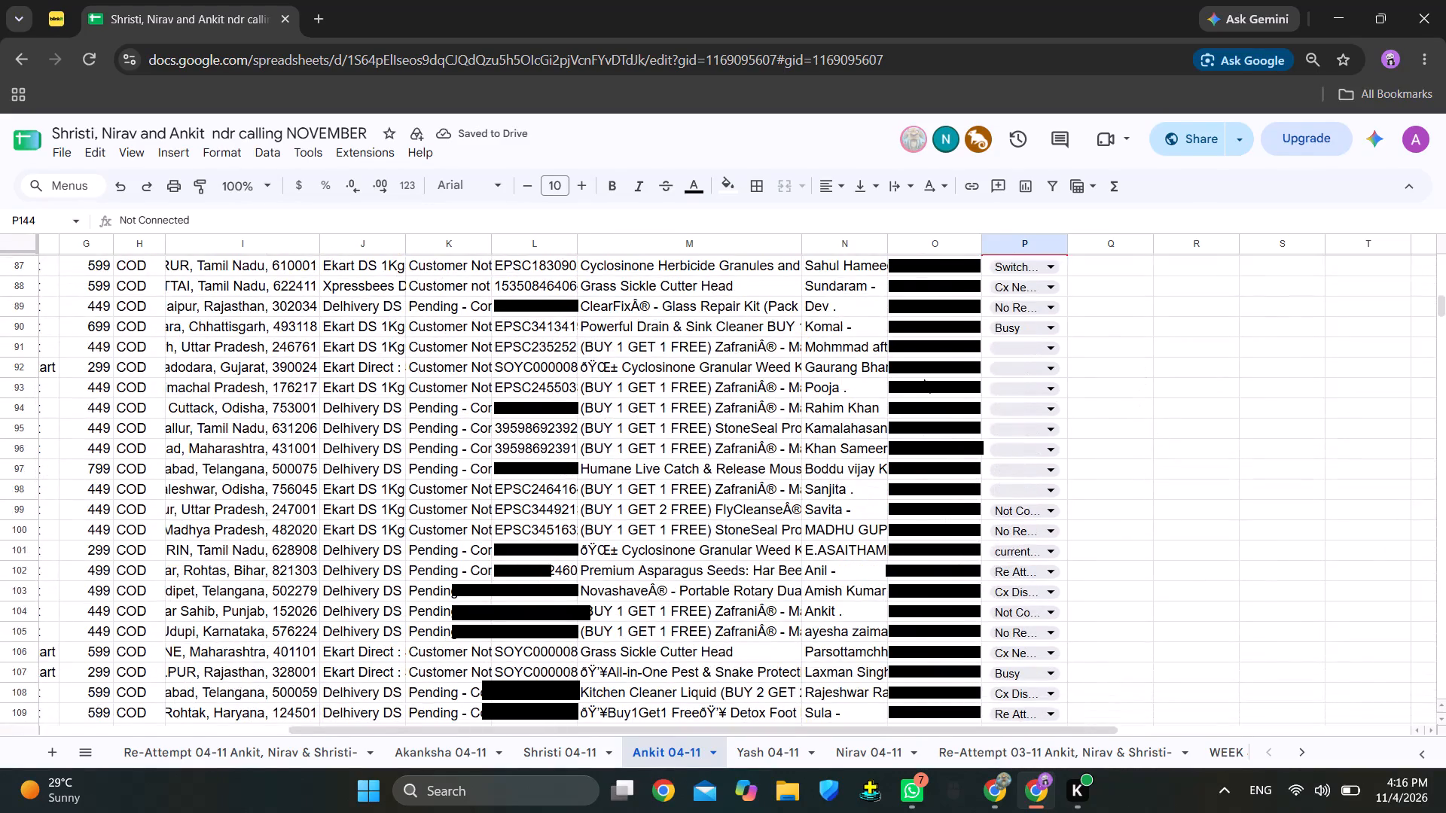
{"action": "left_click", "coordinate": [1025, 352]}
{"action": "left_click", "coordinate": [1025, 368]}
Set the remark in P98 to Out of Coverage Area.
{"action": "scroll", "coordinate": [1187, 428], "scroll_direction": "down", "scroll_amount": 4}
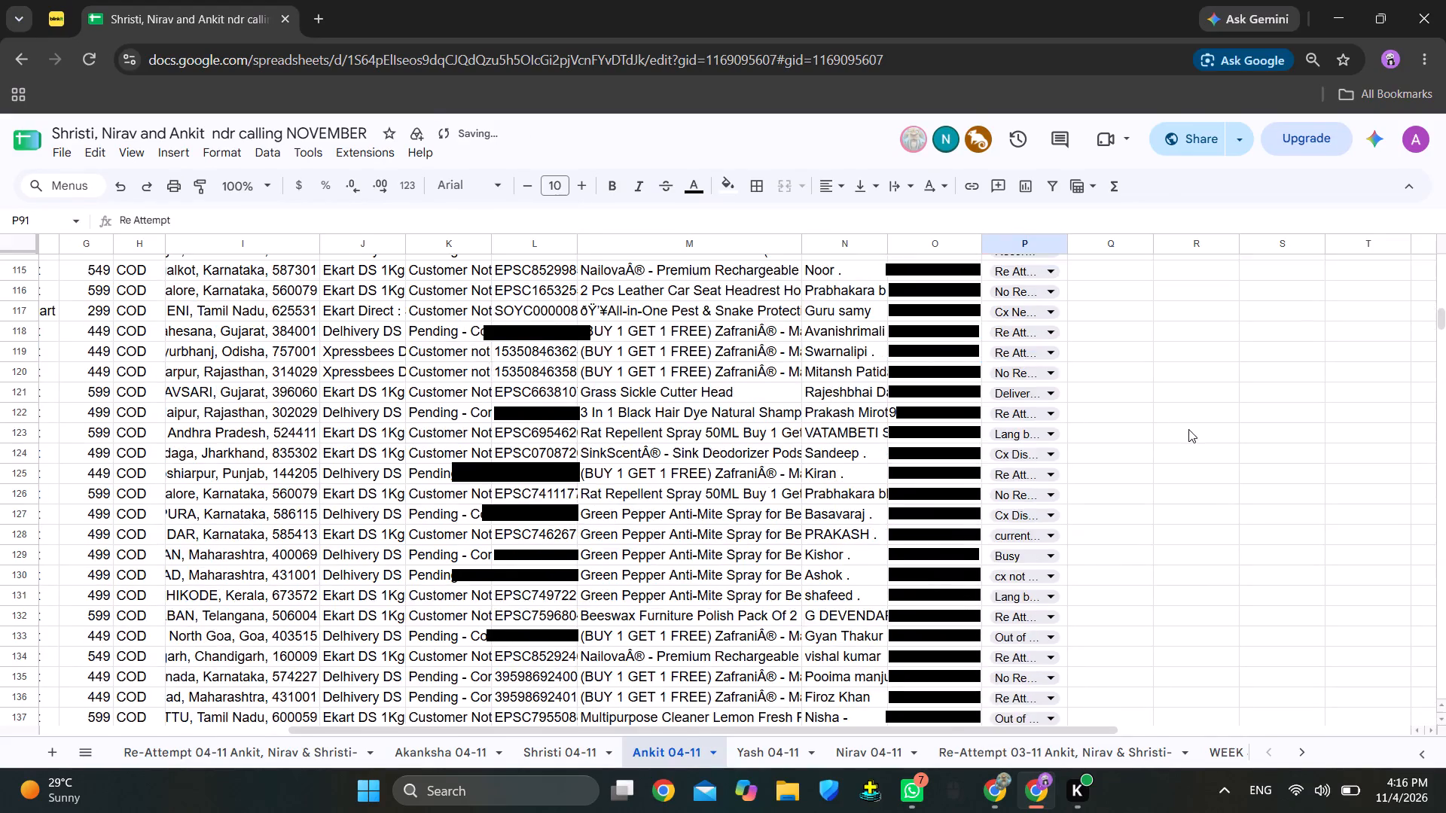
{"action": "scroll", "coordinate": [1188, 429], "scroll_direction": "down", "scroll_amount": 5}
{"action": "scroll", "coordinate": [1188, 436], "scroll_direction": "up", "scroll_amount": 1}
{"action": "scroll", "coordinate": [1188, 436], "scroll_direction": "down", "scroll_amount": 3}
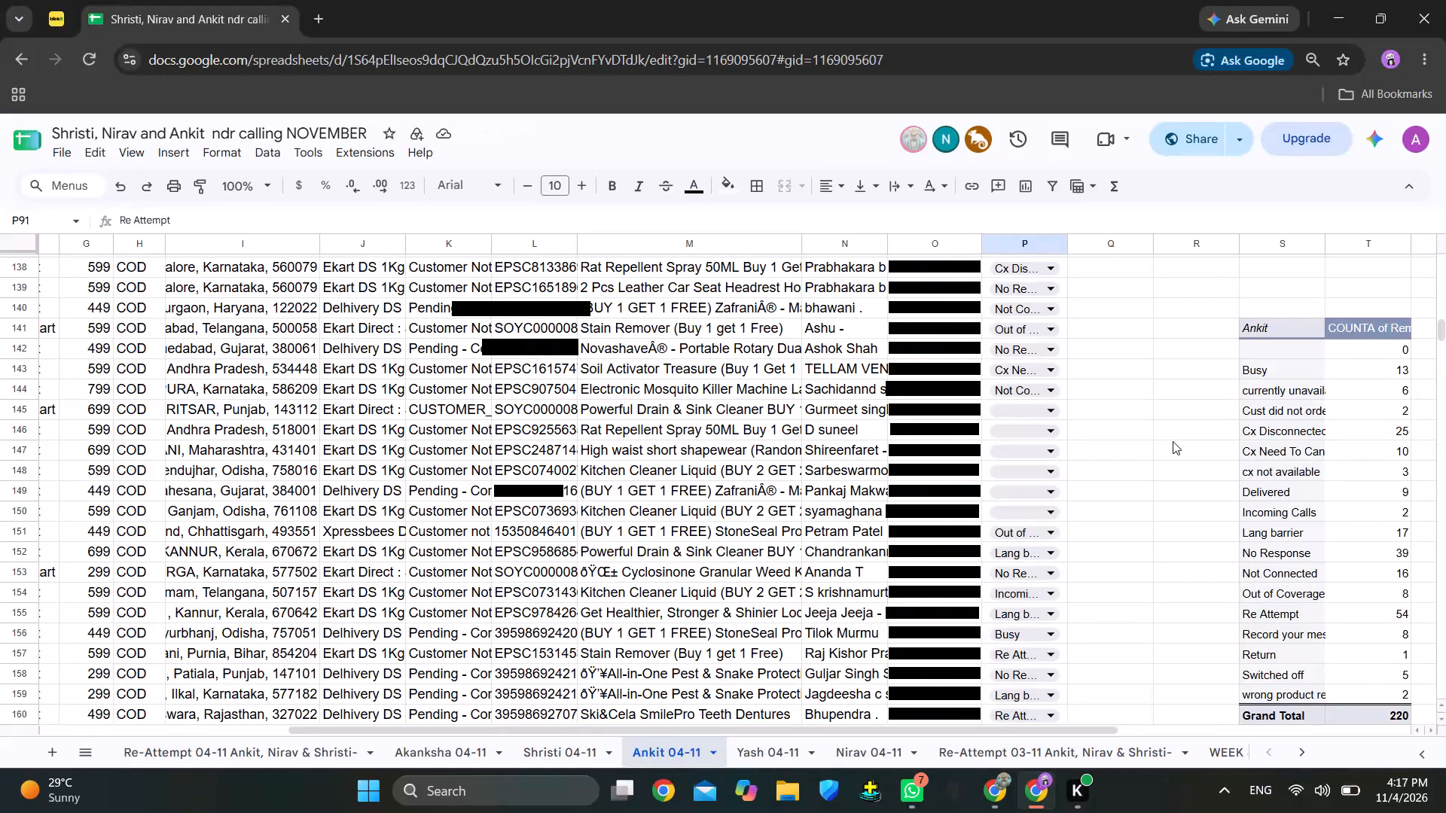
{"action": "scroll", "coordinate": [1167, 443], "scroll_direction": "up", "scroll_amount": 9}
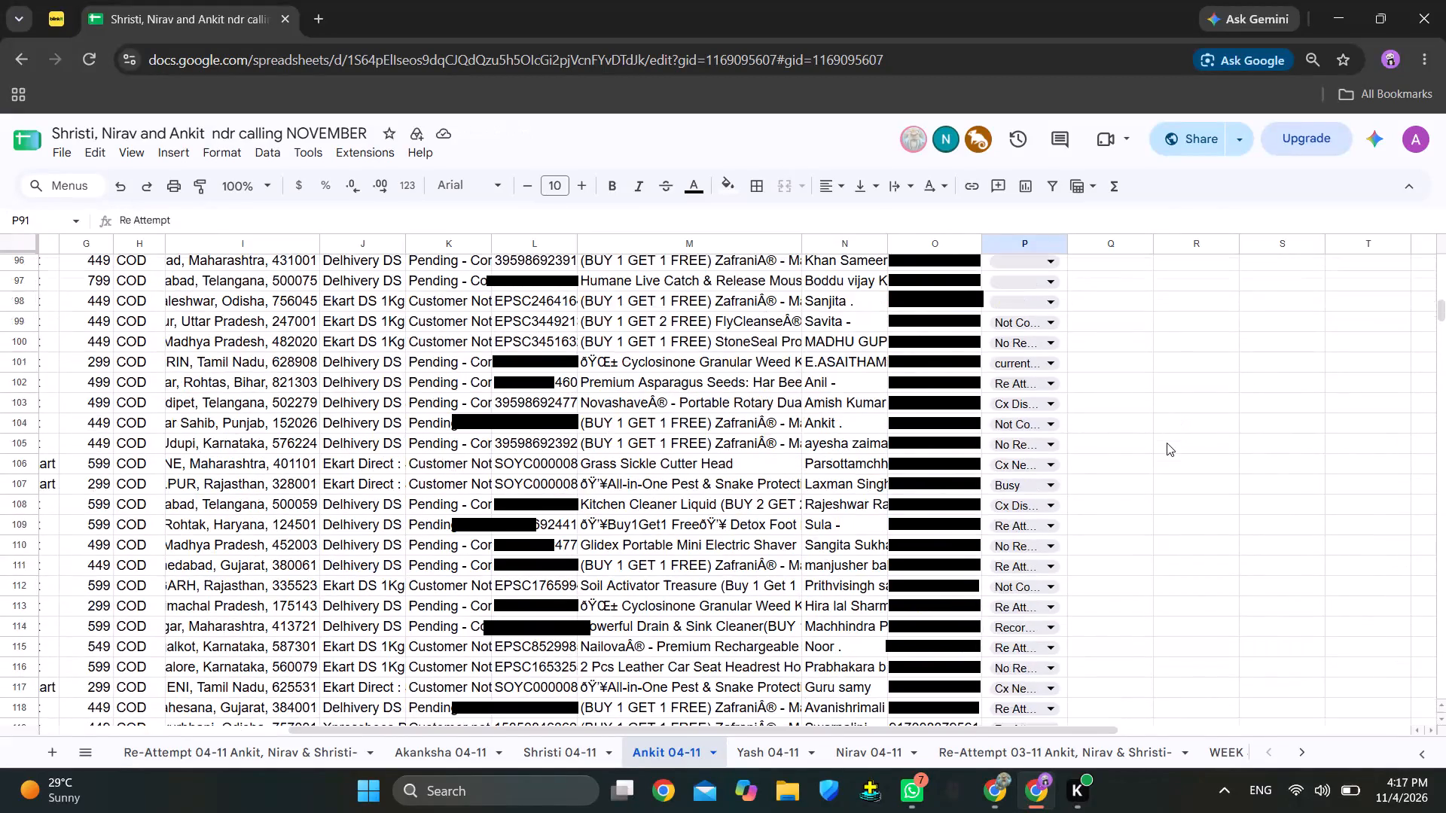
{"action": "scroll", "coordinate": [1167, 443], "scroll_direction": "up", "scroll_amount": 2}
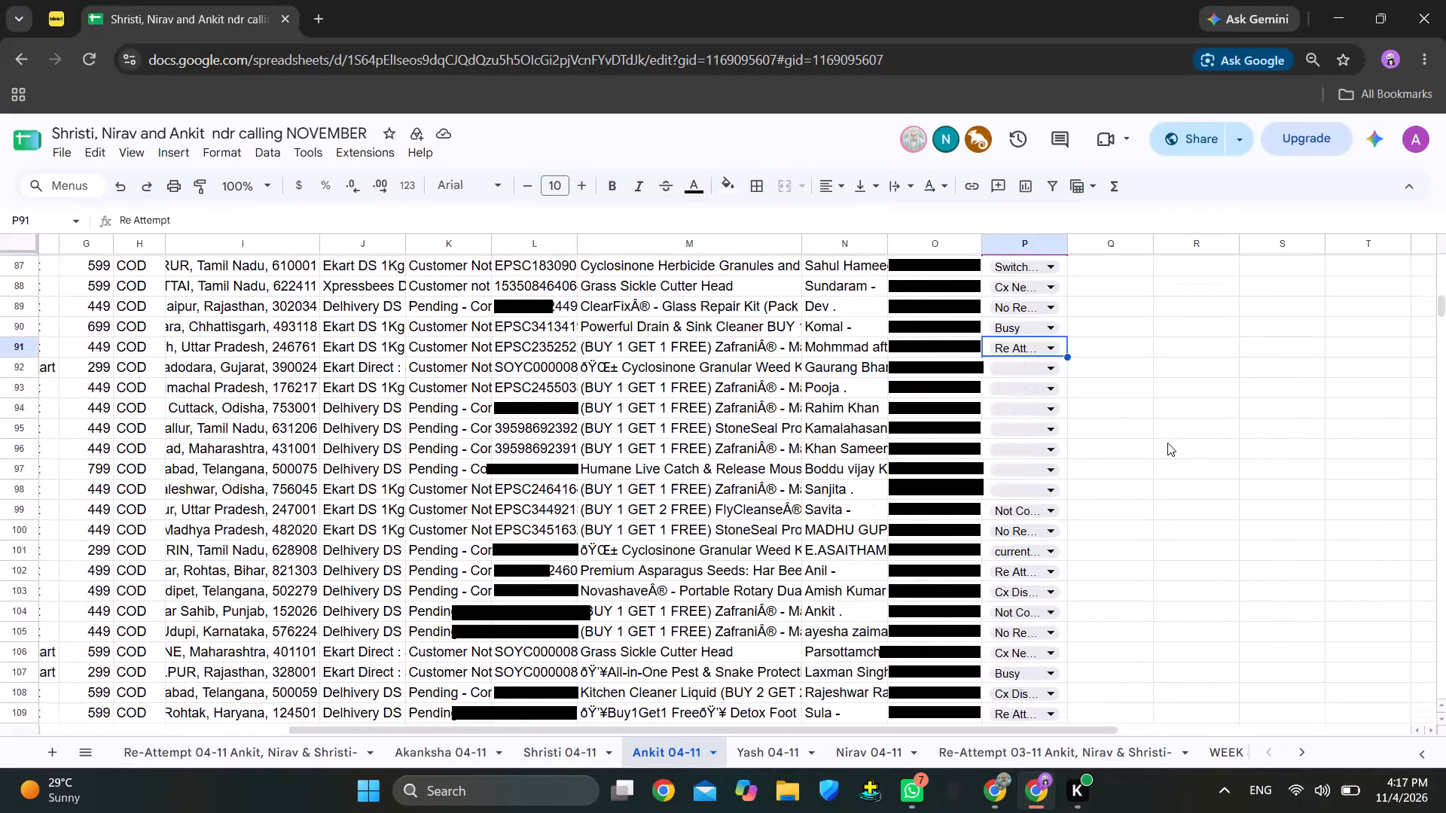
{"action": "left_click", "coordinate": [1009, 493]}
{"action": "key", "text": "o"}
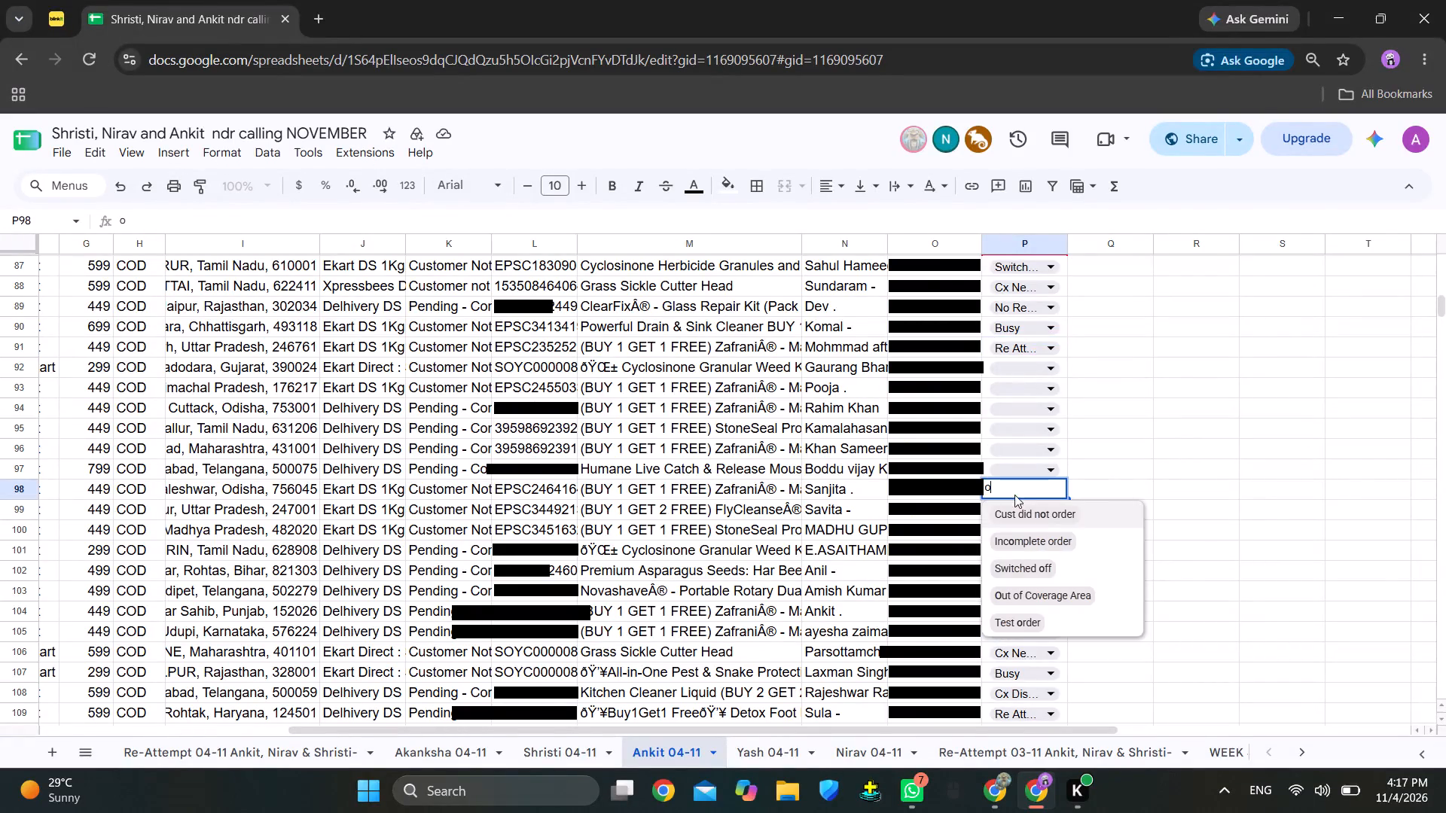
{"action": "scroll", "coordinate": [1098, 592], "scroll_direction": "down", "scroll_amount": 1}
{"action": "left_click", "coordinate": [1019, 592]}
Set the remark in P145 to Re Attempt.
{"action": "scroll", "coordinate": [1247, 588], "scroll_direction": "down", "scroll_amount": 7}
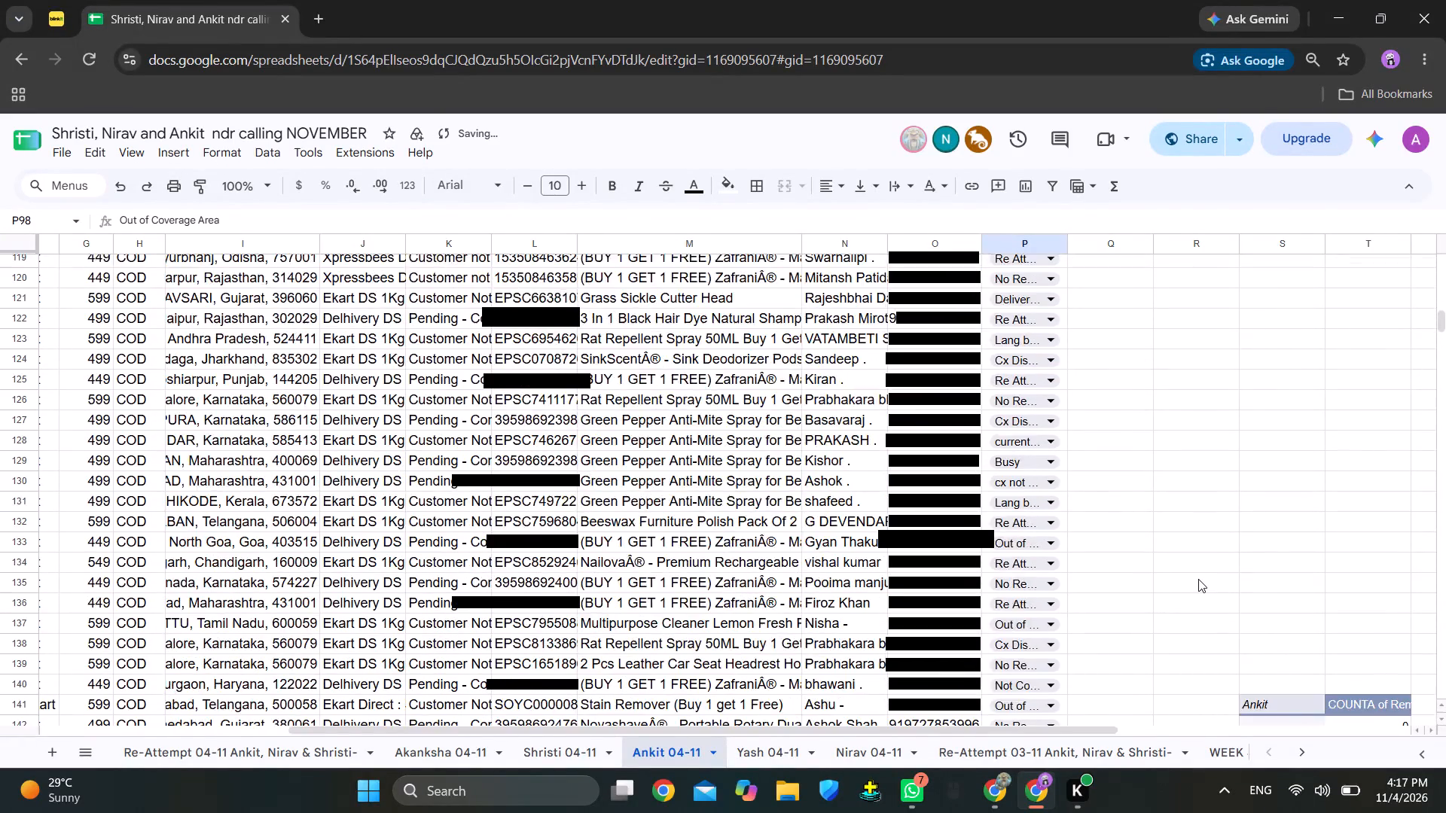
{"action": "scroll", "coordinate": [1198, 579], "scroll_direction": "down", "scroll_amount": 3}
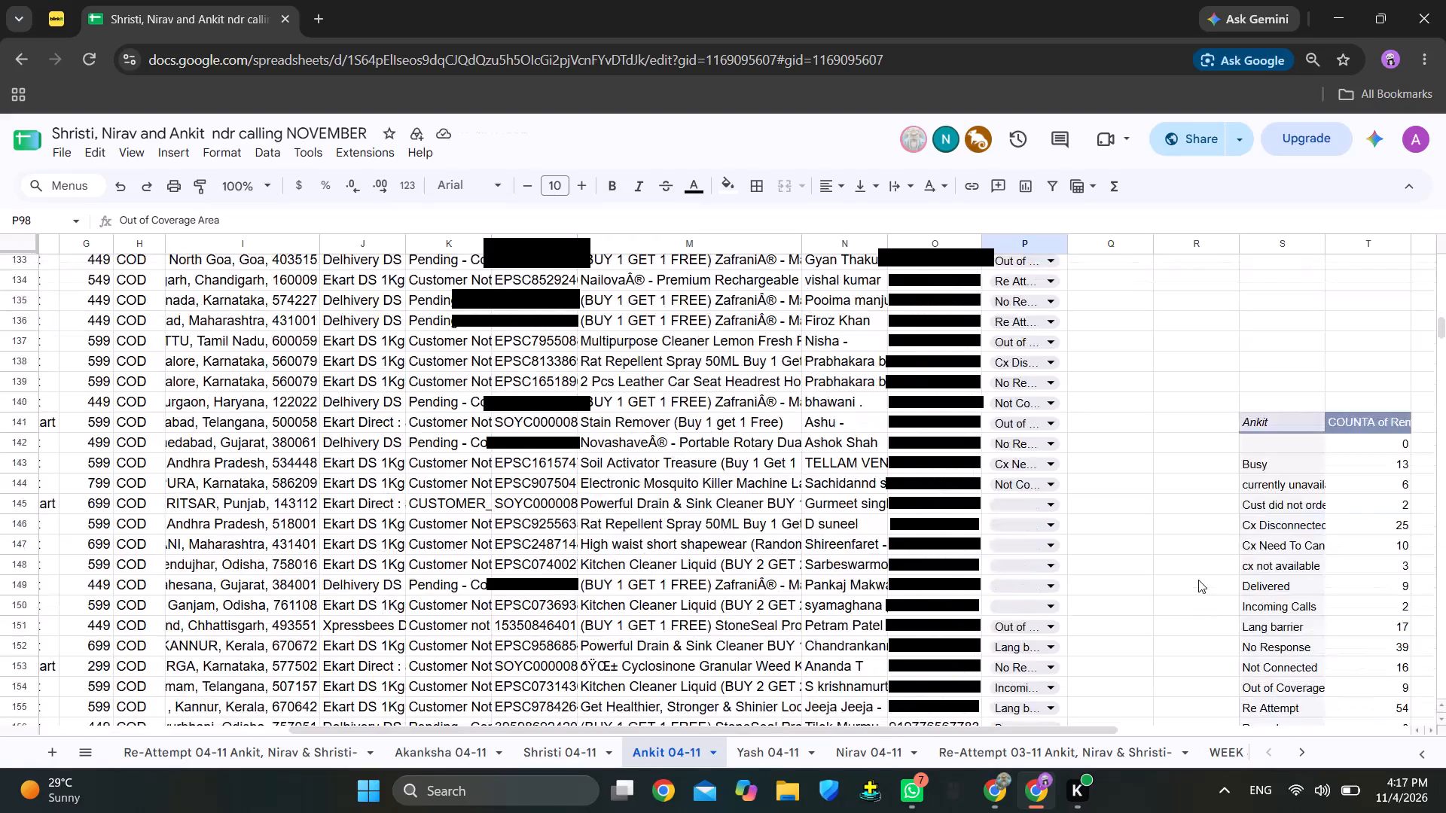
{"action": "scroll", "coordinate": [1198, 581], "scroll_direction": "down", "scroll_amount": 1}
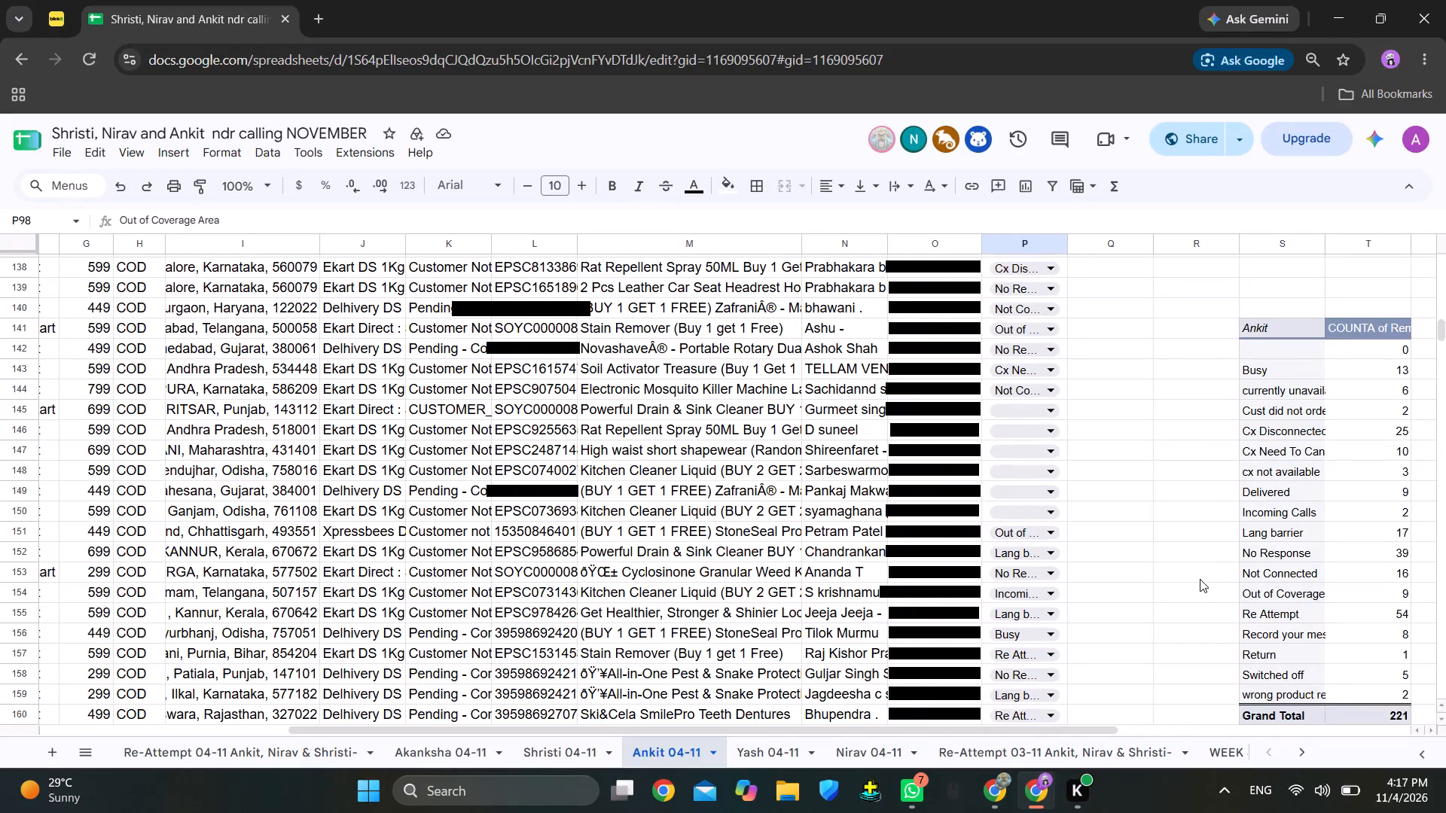
{"action": "left_click", "coordinate": [1022, 413]}
{"action": "left_click", "coordinate": [1022, 435]}
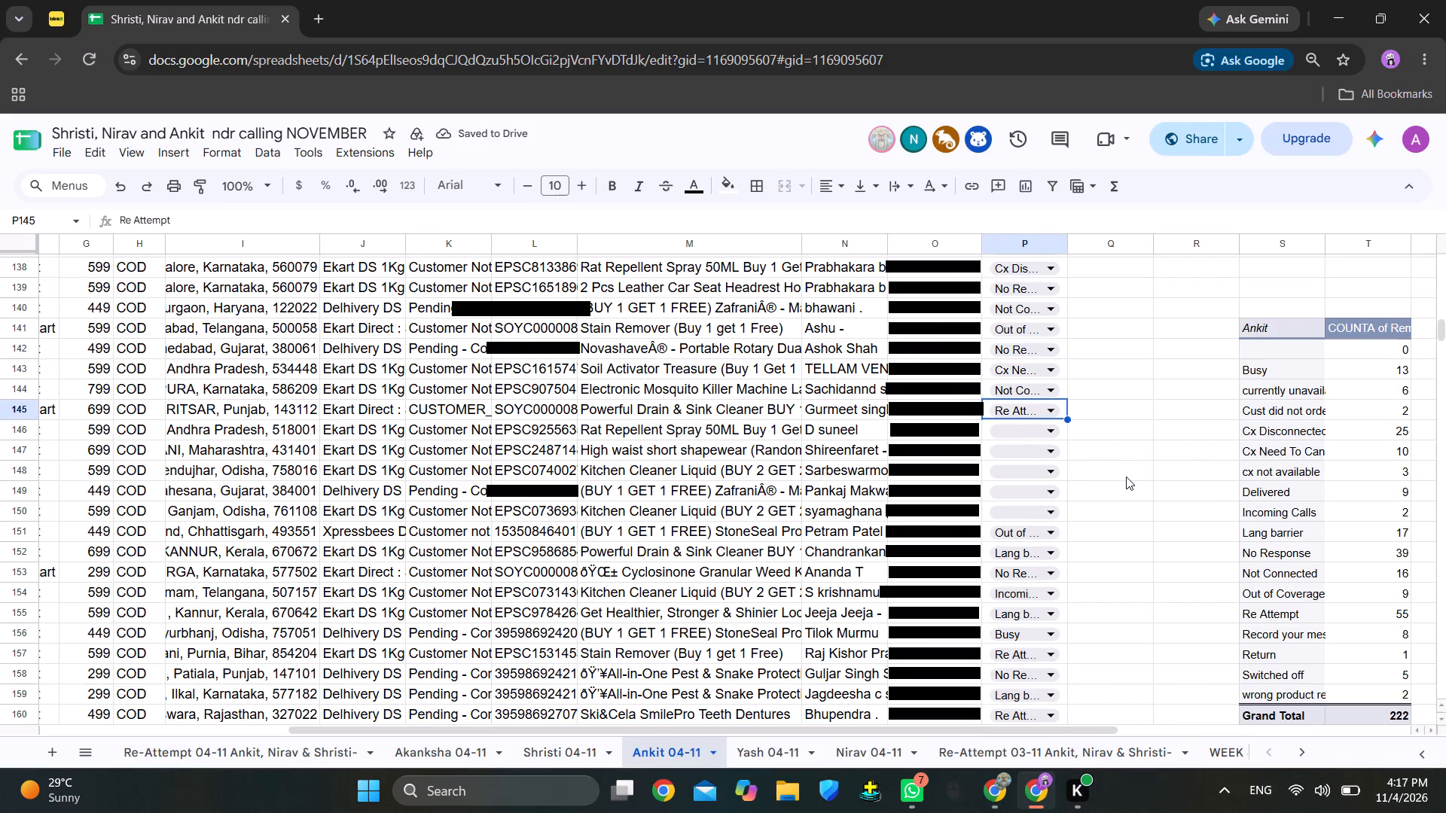
Set the remark in P92 to No Response.
{"action": "scroll", "coordinate": [1125, 477], "scroll_direction": "up", "scroll_amount": 12}
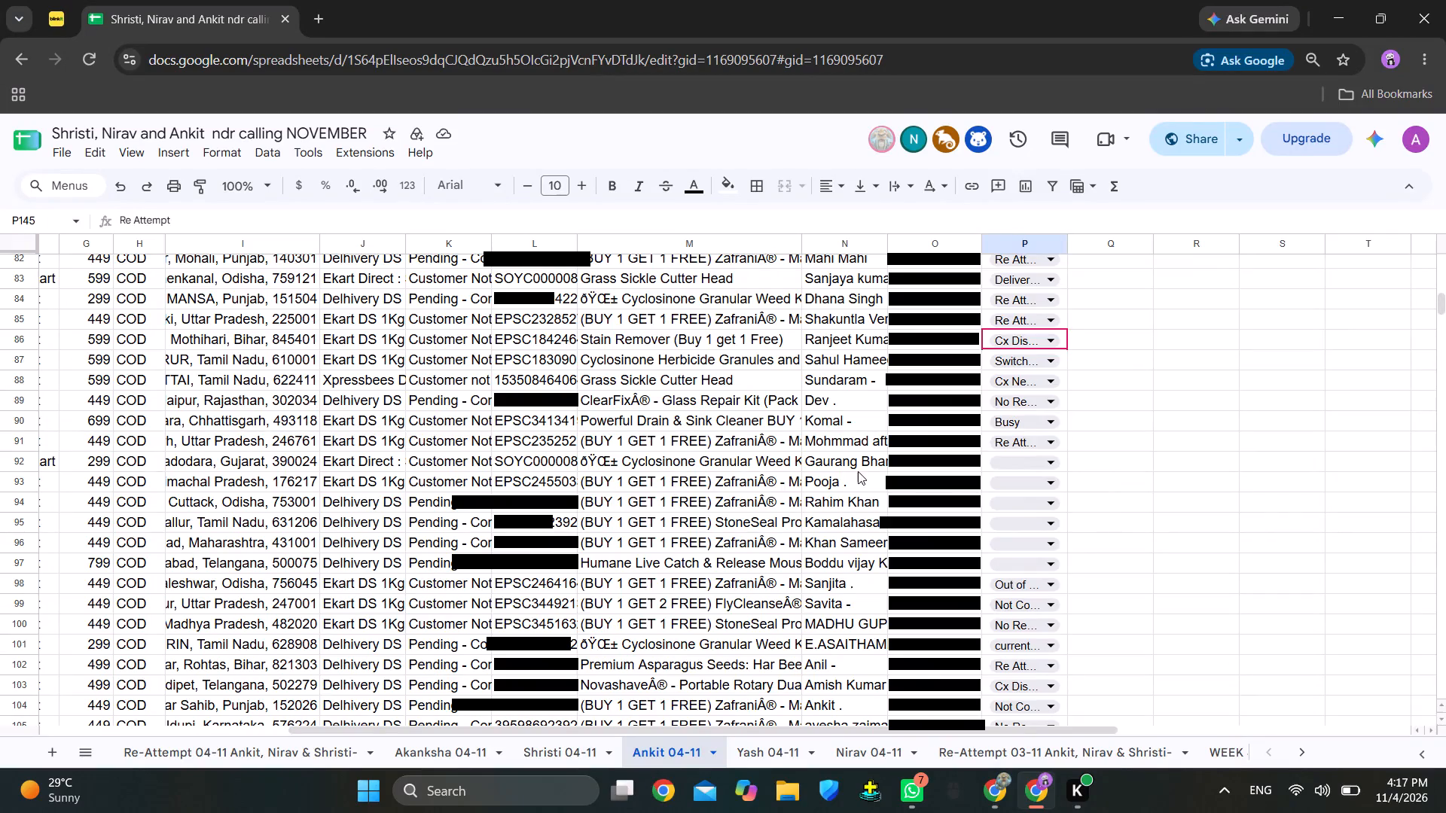
{"action": "left_click", "coordinate": [1010, 467]}
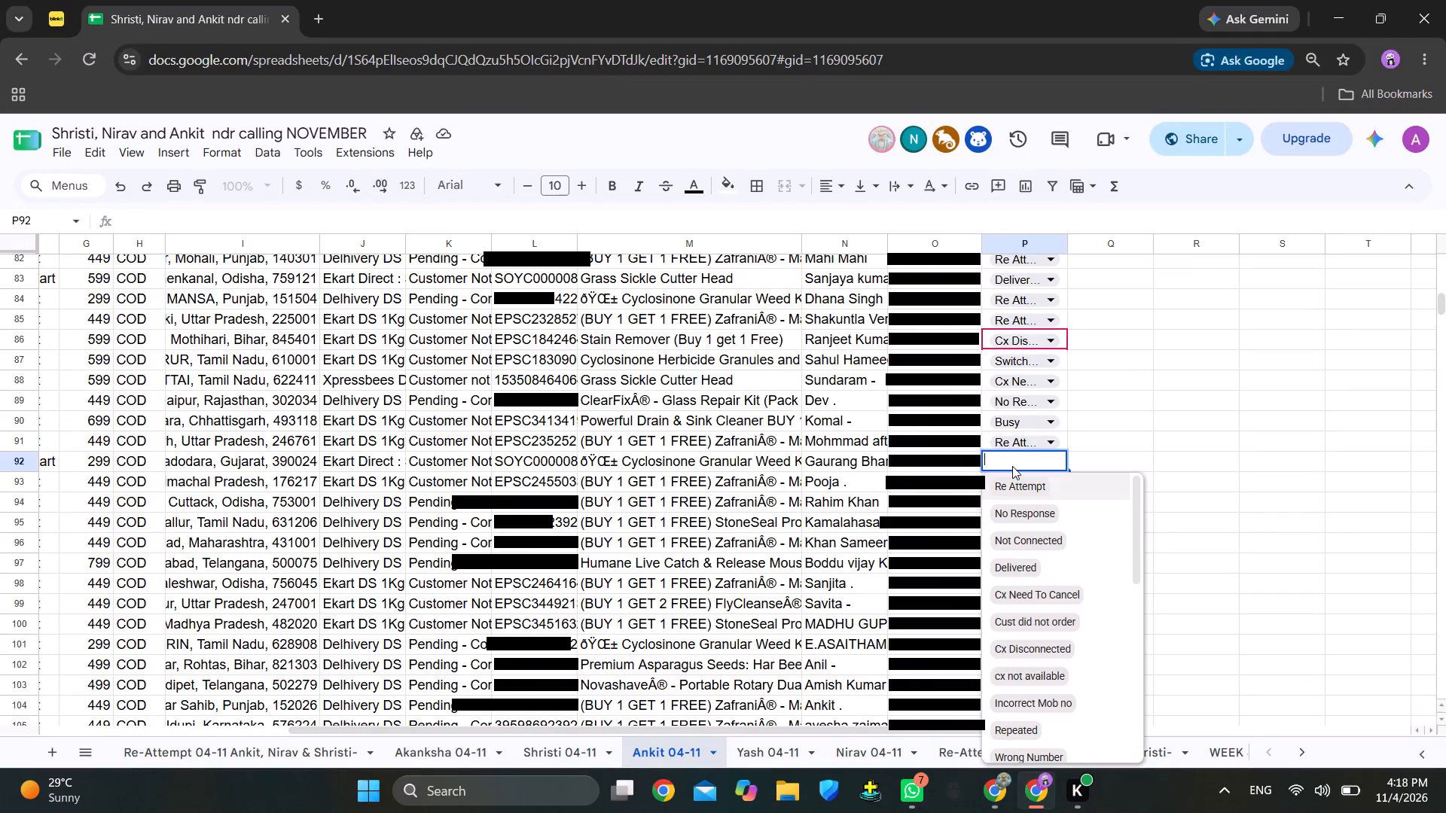
{"action": "left_click", "coordinate": [1039, 506]}
Set the remark in P97 to No Response.
{"action": "scroll", "coordinate": [1170, 568], "scroll_direction": "down", "scroll_amount": 3}
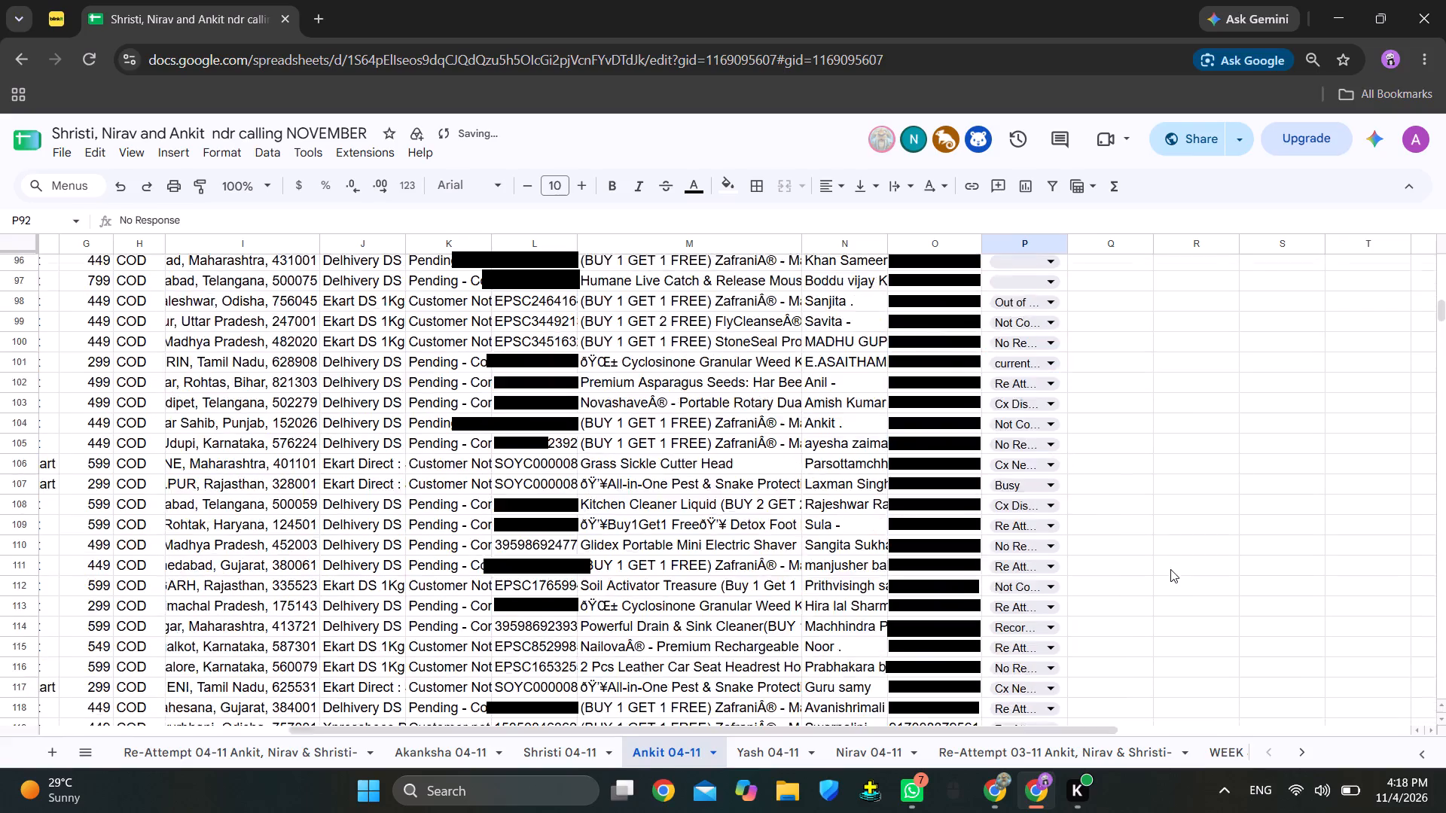
{"action": "scroll", "coordinate": [1170, 569], "scroll_direction": "down", "scroll_amount": 2}
{"action": "scroll", "coordinate": [1170, 569], "scroll_direction": "up", "scroll_amount": 1}
{"action": "scroll", "coordinate": [1172, 569], "scroll_direction": "down", "scroll_amount": 8}
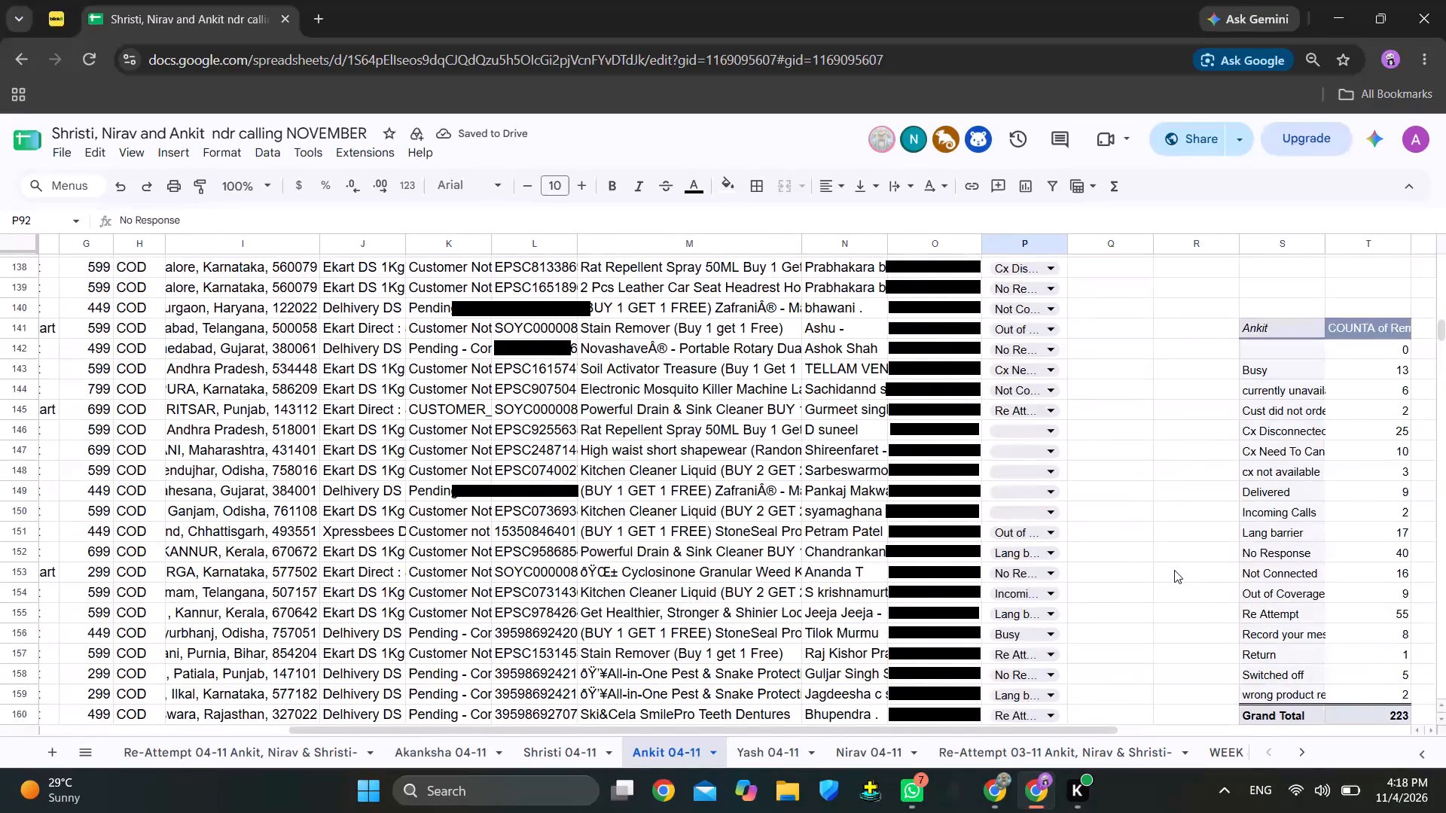
{"action": "scroll", "coordinate": [1174, 570], "scroll_direction": "up", "scroll_amount": 11}
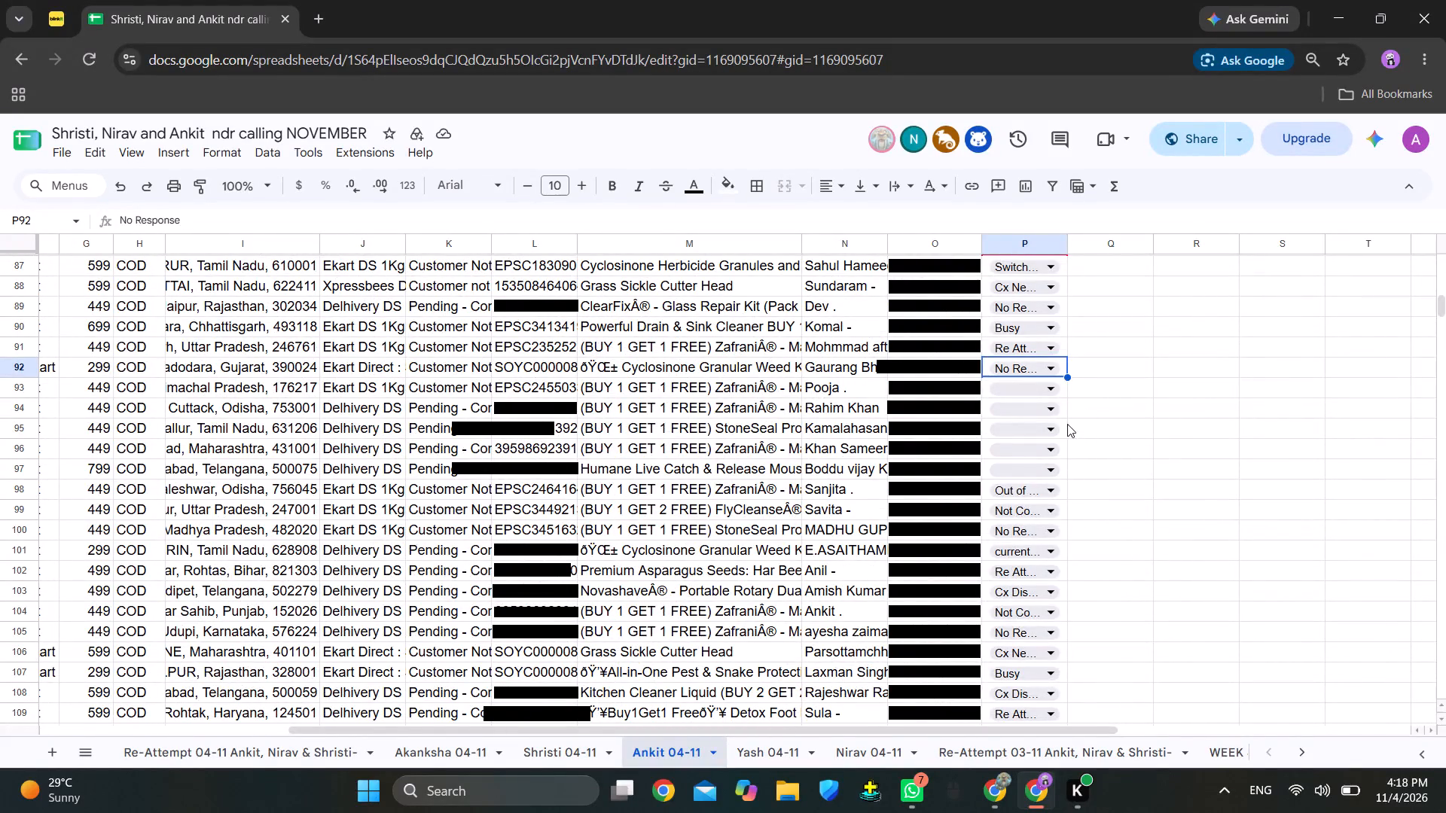
{"action": "scroll", "coordinate": [1134, 456], "scroll_direction": "down", "scroll_amount": 12}
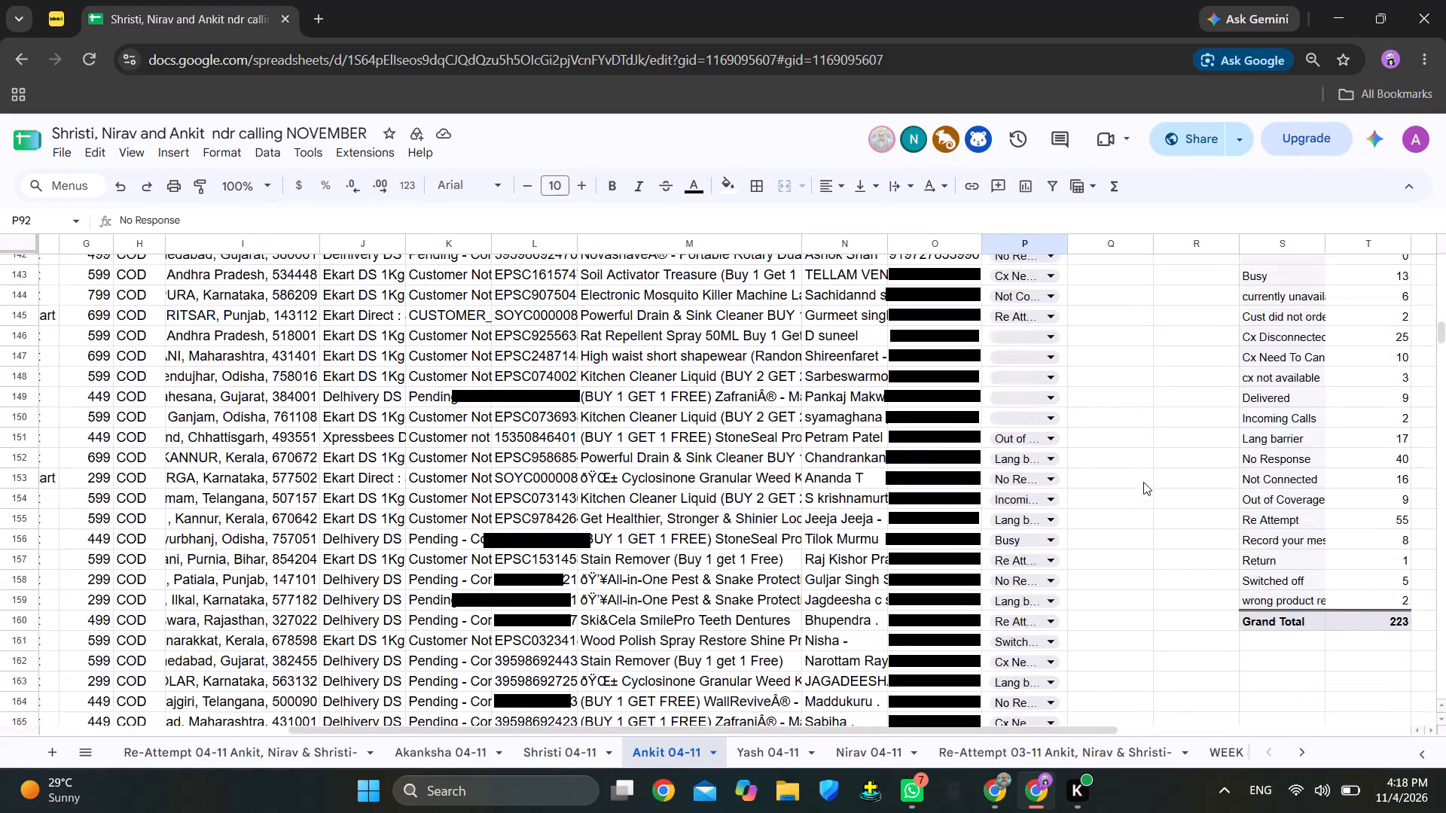
{"action": "scroll", "coordinate": [1143, 482], "scroll_direction": "up", "scroll_amount": 1}
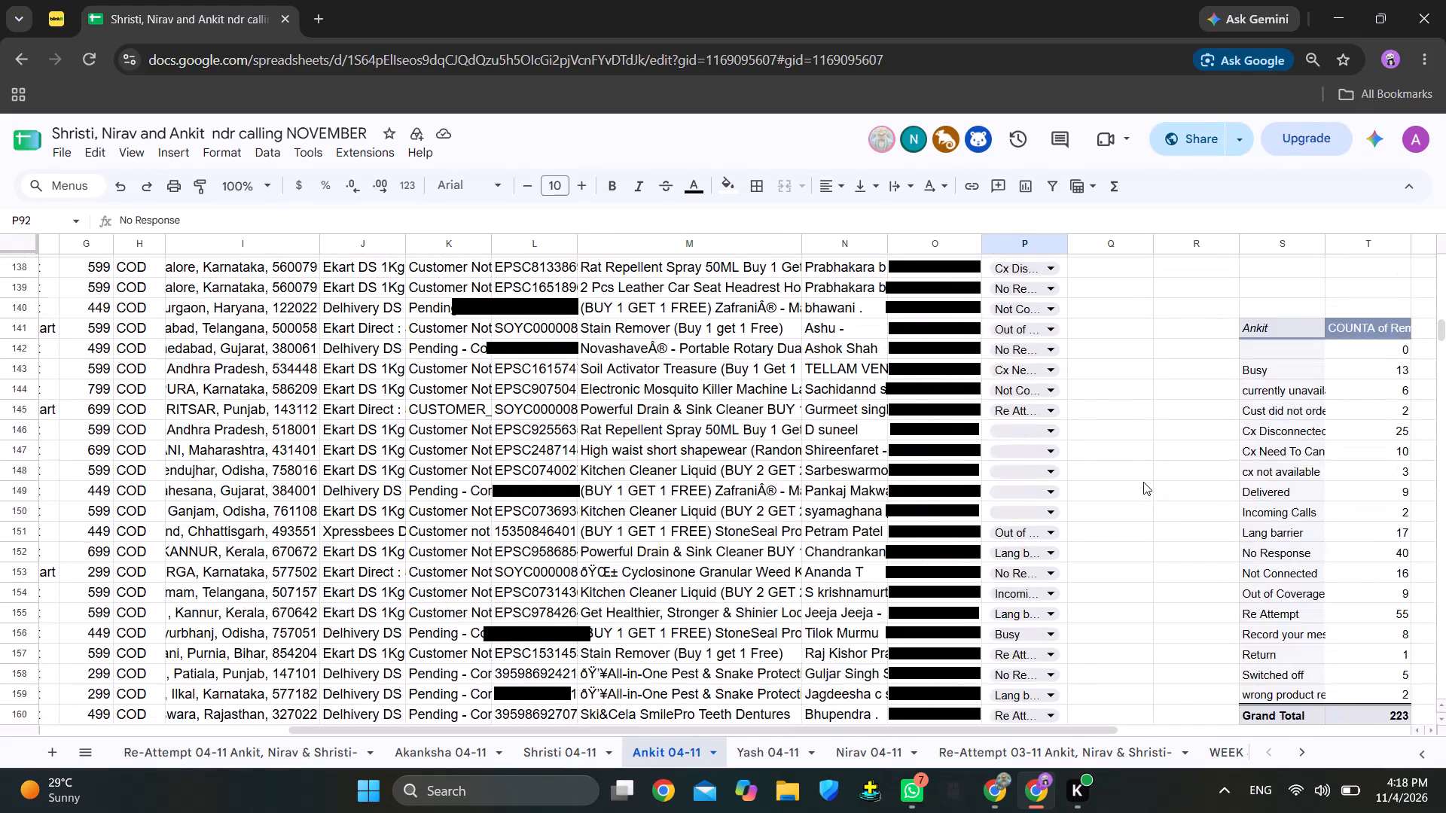
{"action": "scroll", "coordinate": [1146, 477], "scroll_direction": "up", "scroll_amount": 11}
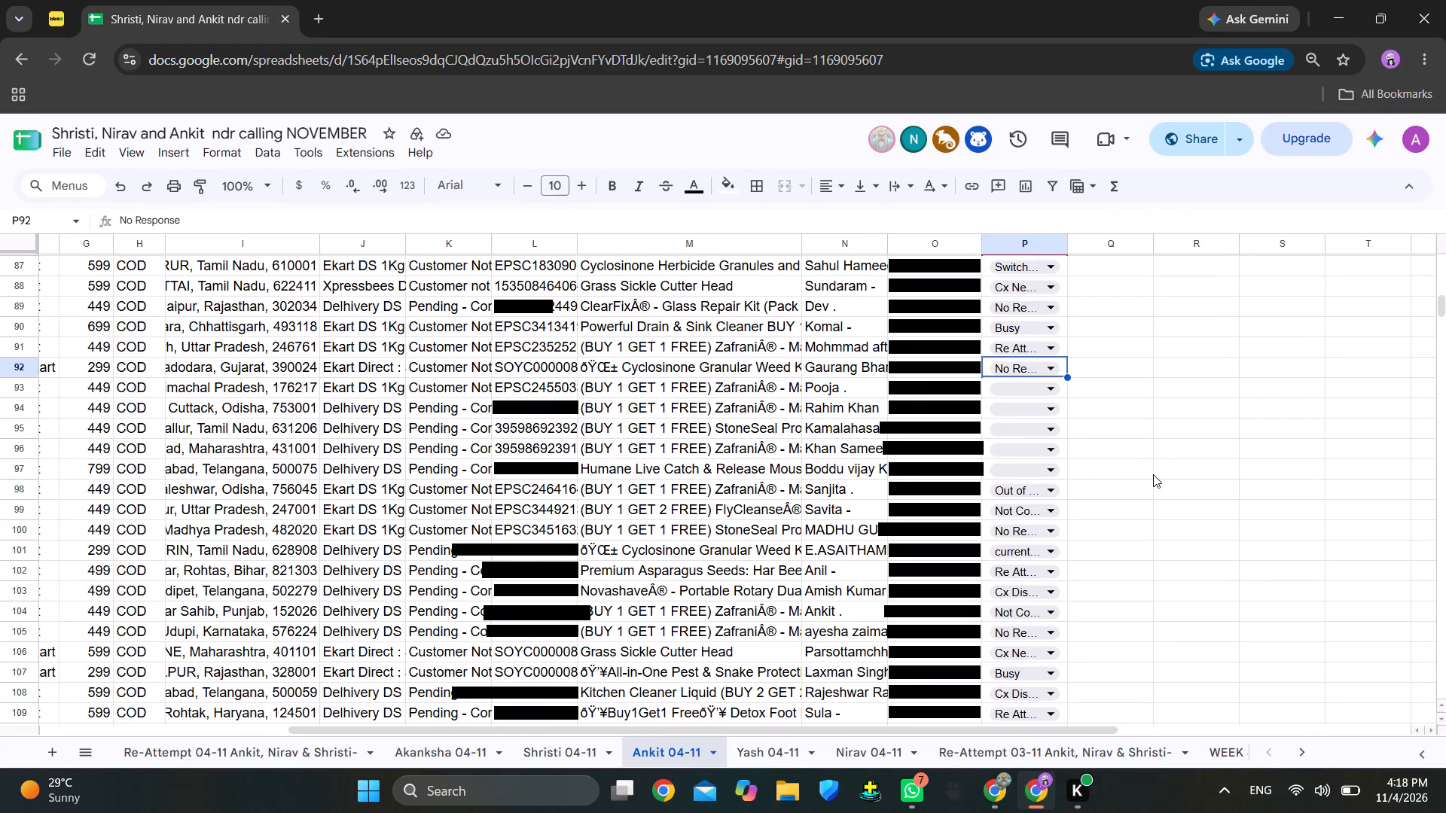
{"action": "left_click", "coordinate": [1041, 465]}
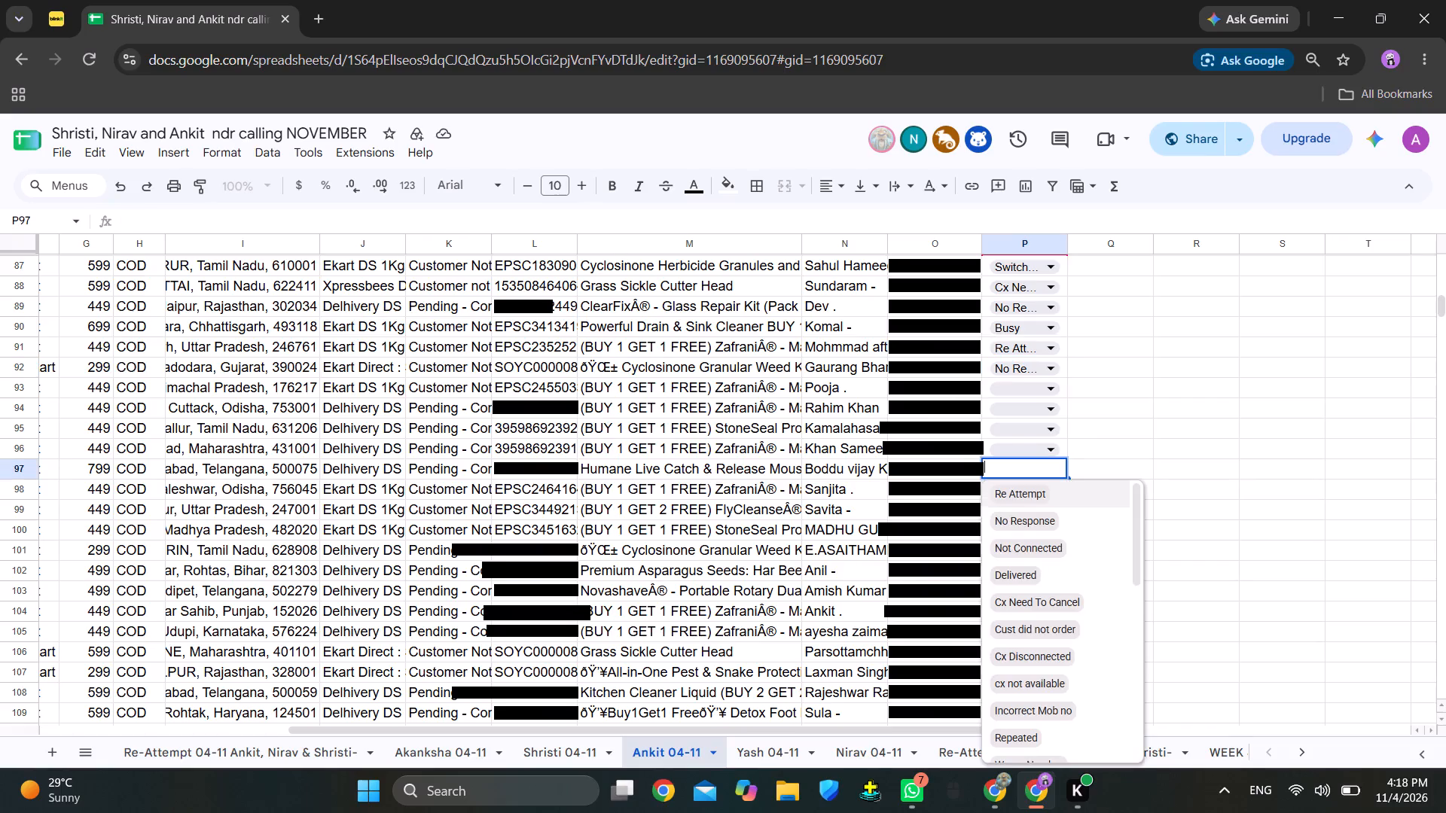
{"action": "left_click", "coordinate": [1039, 526]}
Set the remark in P146 to Lang barrier.
{"action": "scroll", "coordinate": [1124, 497], "scroll_direction": "down", "scroll_amount": 2}
{"action": "scroll", "coordinate": [1124, 498], "scroll_direction": "up", "scroll_amount": 1}
{"action": "scroll", "coordinate": [1124, 498], "scroll_direction": "down", "scroll_amount": 3}
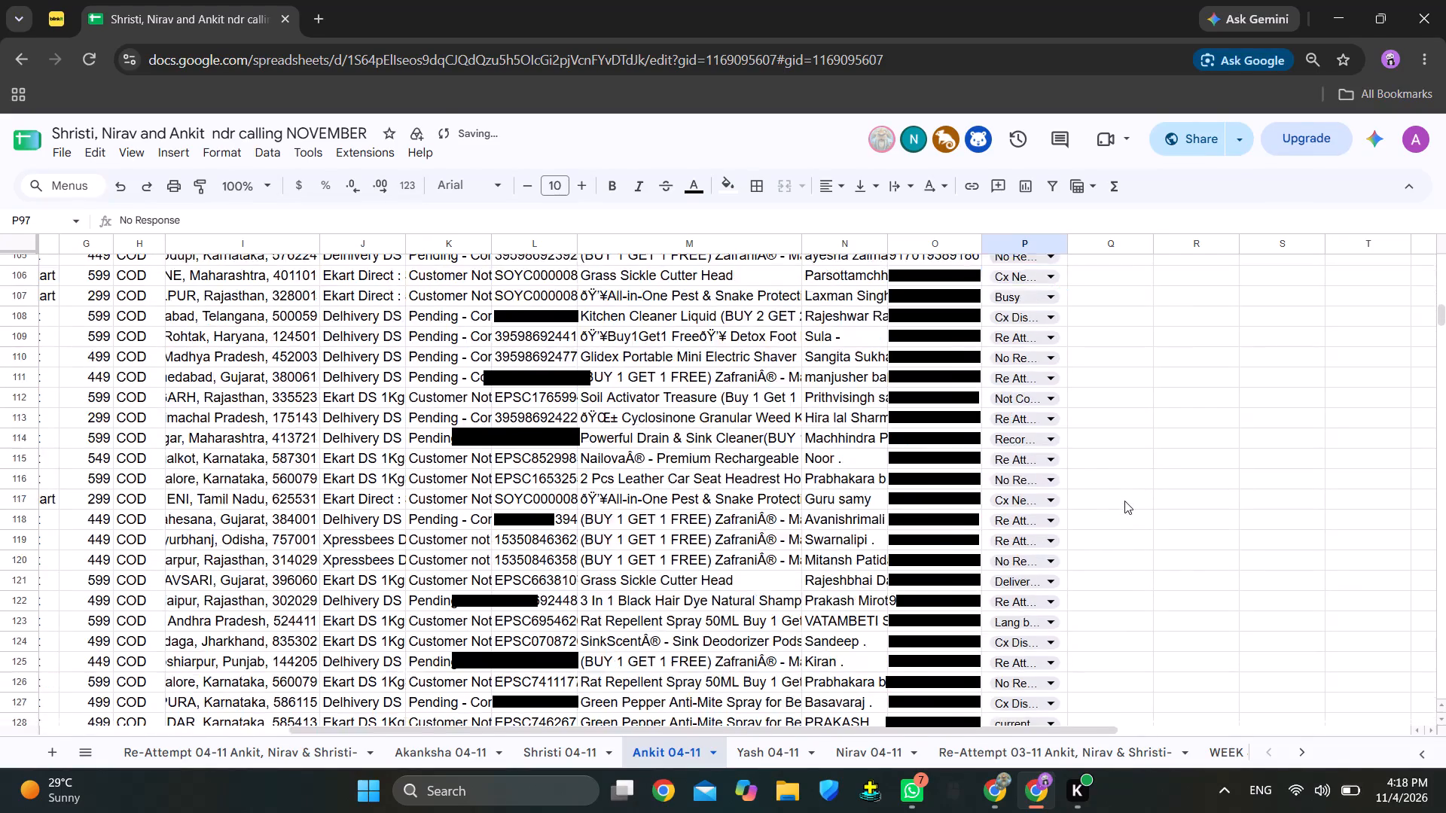
{"action": "scroll", "coordinate": [1124, 501], "scroll_direction": "down", "scroll_amount": 6}
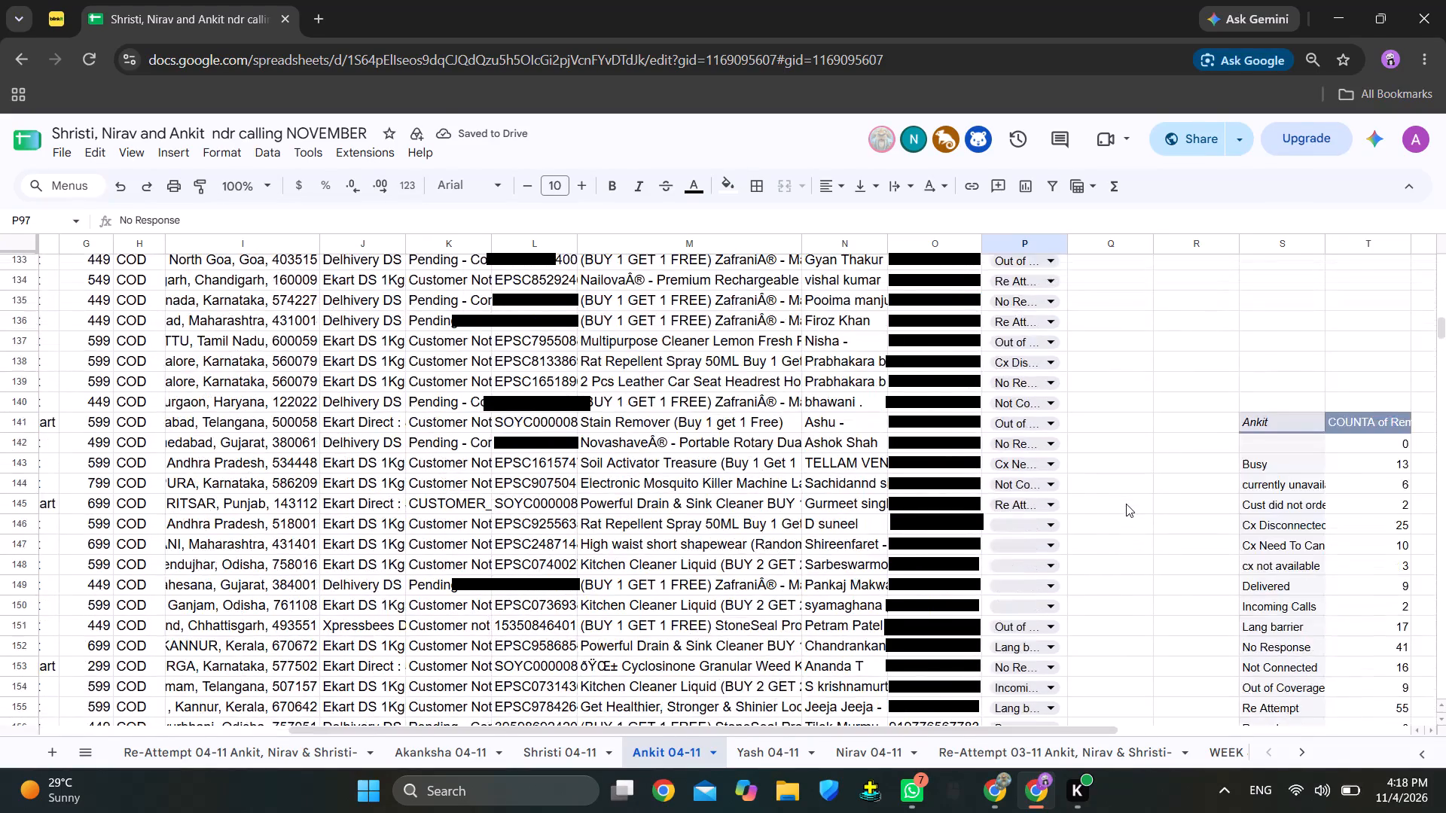
{"action": "scroll", "coordinate": [1126, 504], "scroll_direction": "down", "scroll_amount": 1}
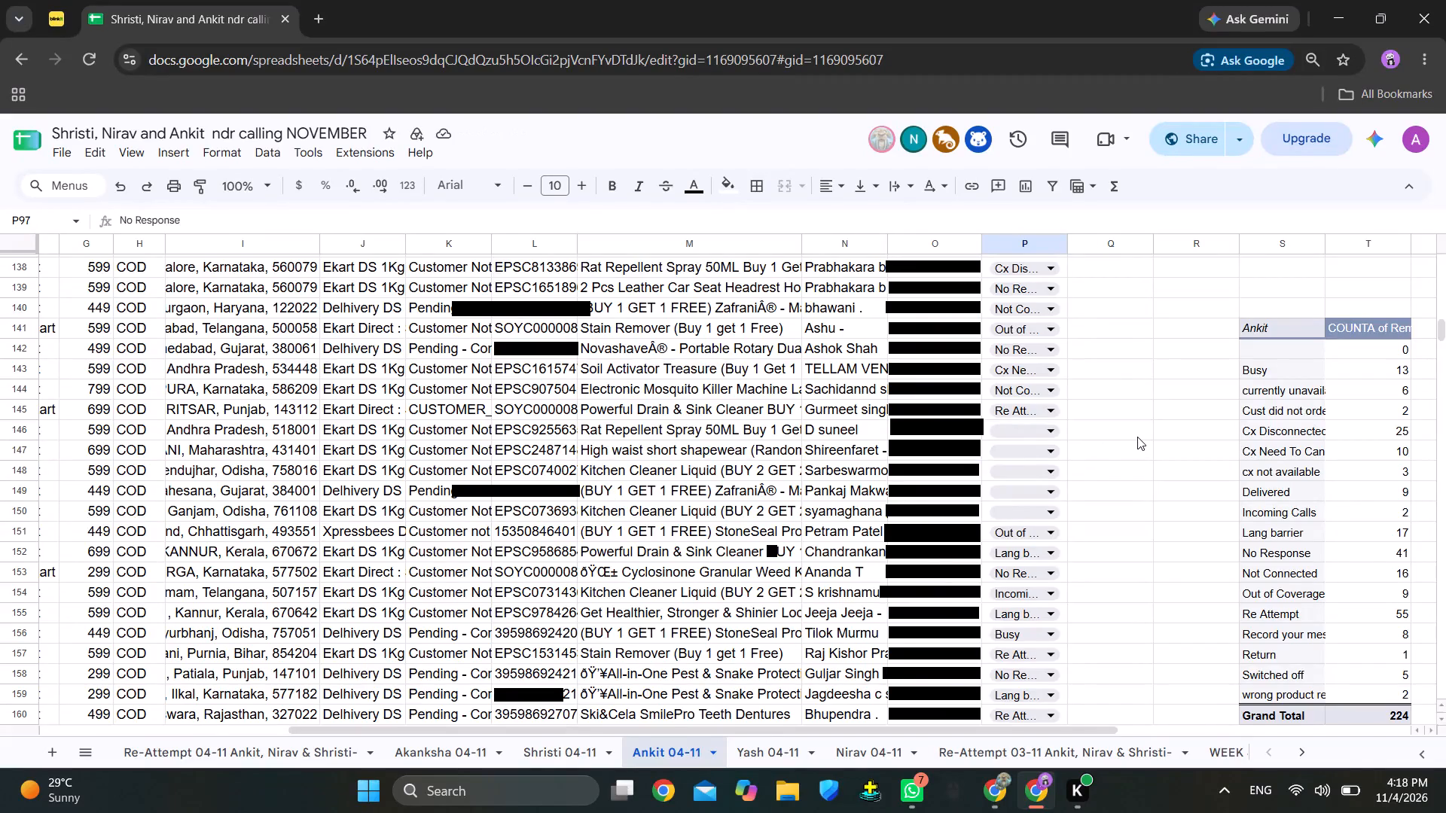
{"action": "left_click", "coordinate": [1031, 432]}
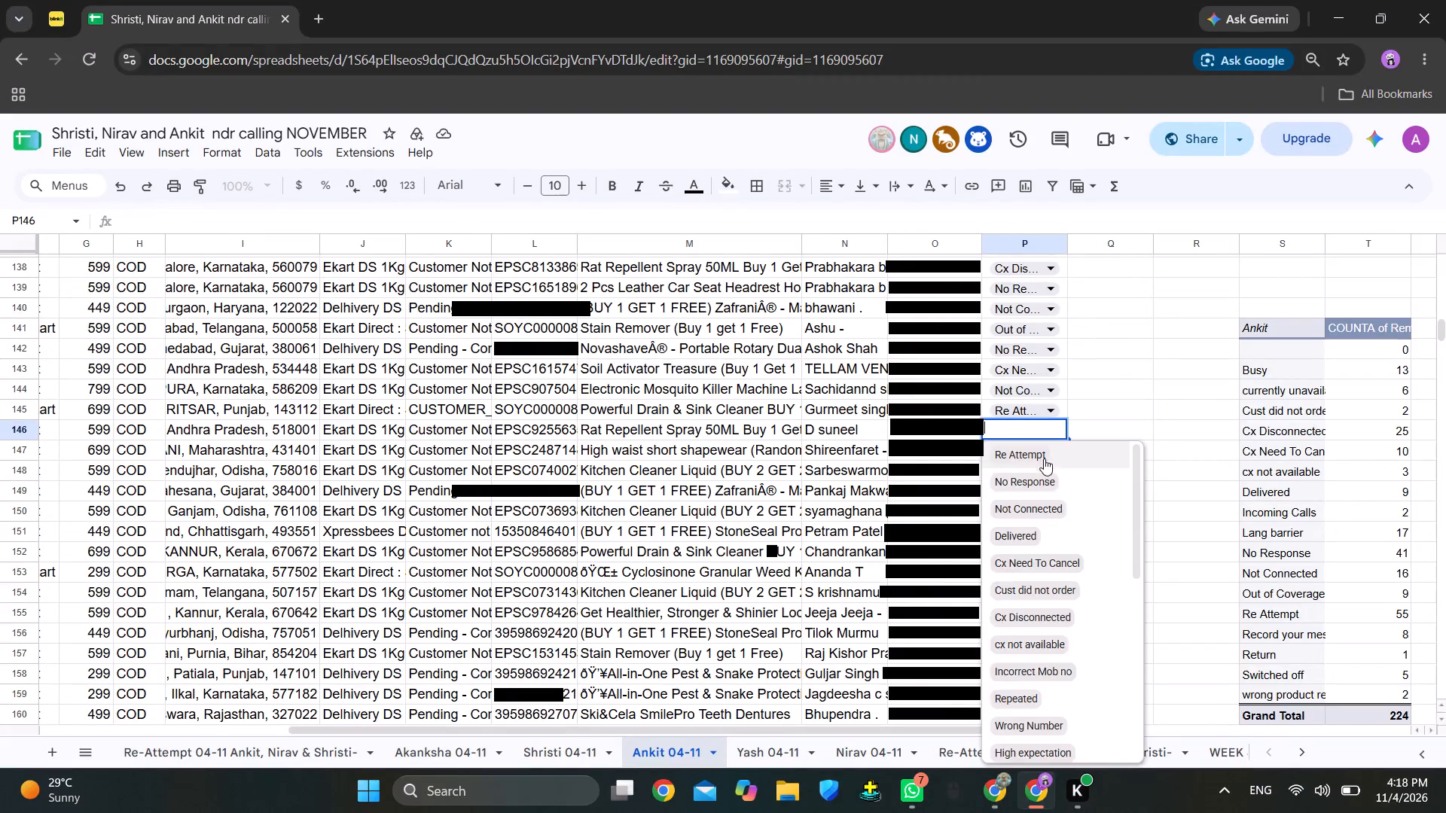
{"action": "scroll", "coordinate": [1084, 495], "scroll_direction": "up", "scroll_amount": 1}
{"action": "scroll", "coordinate": [1086, 500], "scroll_direction": "down", "scroll_amount": 1}
{"action": "scroll", "coordinate": [1086, 501], "scroll_direction": "up", "scroll_amount": 1}
{"action": "scroll", "coordinate": [1086, 502], "scroll_direction": "down", "scroll_amount": 4}
{"action": "left_click", "coordinate": [1038, 569]}
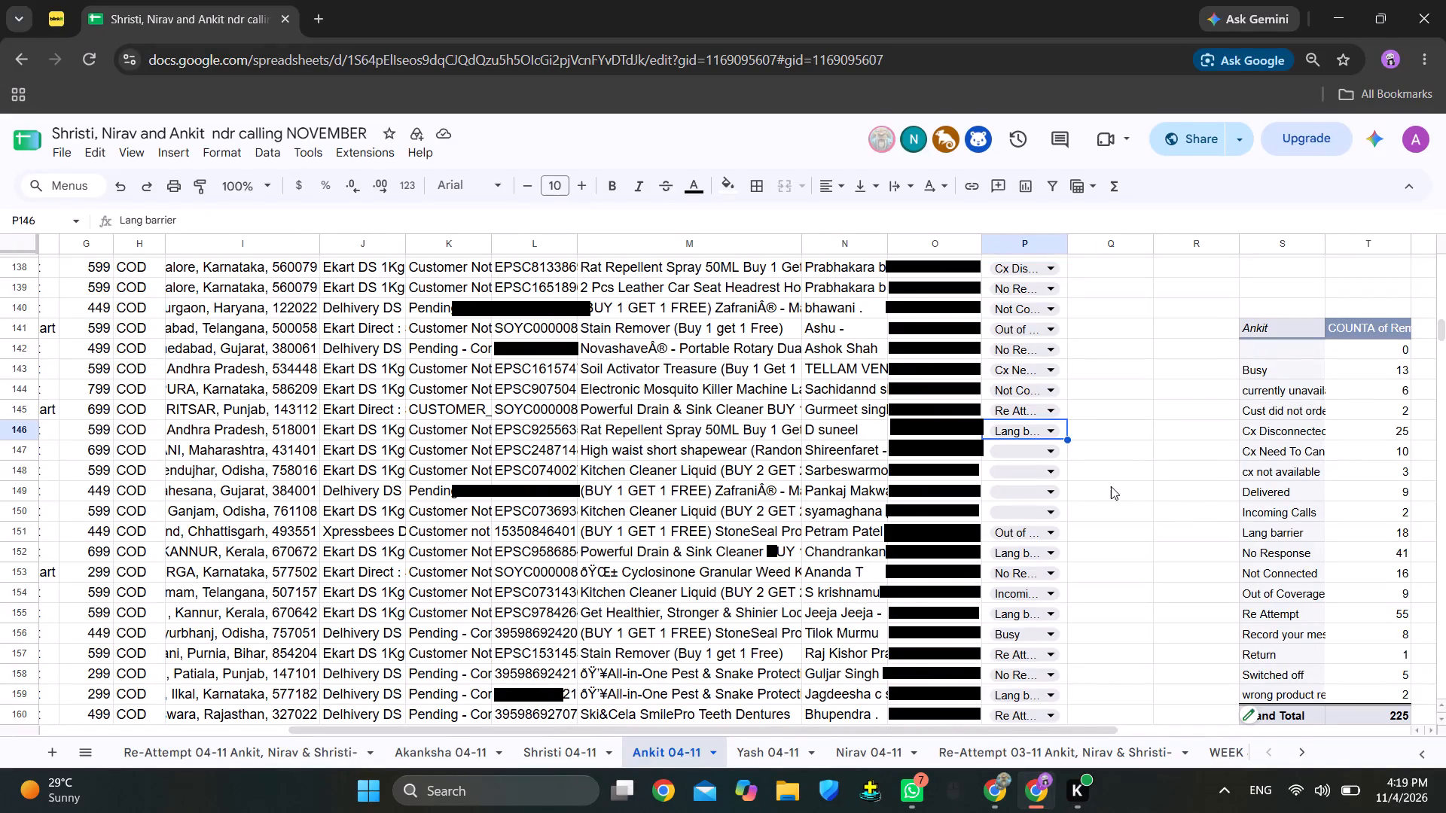
Set the remark in P147 to No Response.
{"action": "left_click", "coordinate": [1014, 455]}
{"action": "left_click", "coordinate": [1047, 500]}
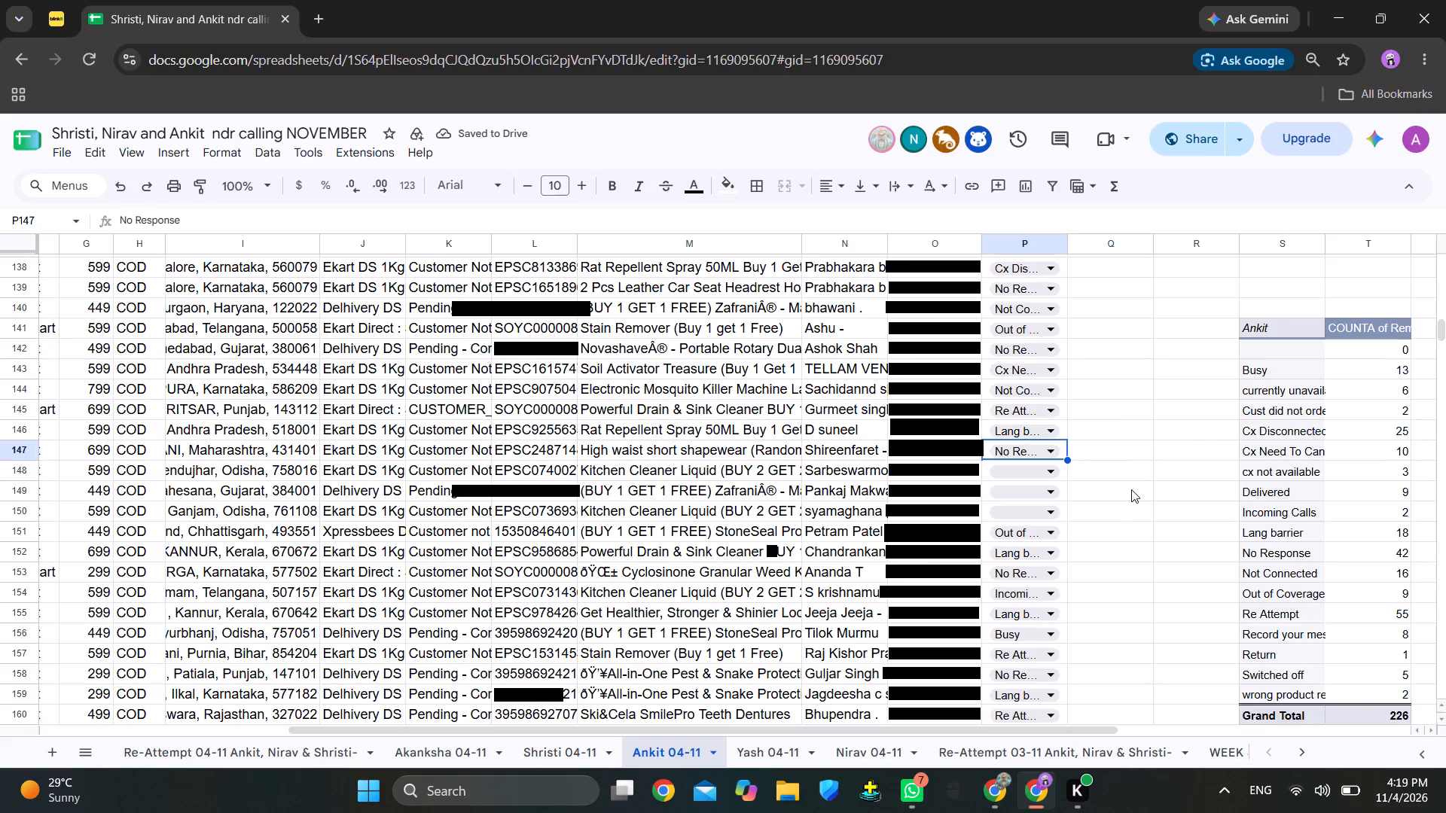
Set the remark in P93 to Not Connected.
{"action": "scroll", "coordinate": [1131, 489], "scroll_direction": "up", "scroll_amount": 4}
{"action": "scroll", "coordinate": [1131, 489], "scroll_direction": "down", "scroll_amount": 1}
{"action": "scroll", "coordinate": [1131, 489], "scroll_direction": "up", "scroll_amount": 1}
{"action": "scroll", "coordinate": [1131, 489], "scroll_direction": "down", "scroll_amount": 1}
{"action": "scroll", "coordinate": [1131, 489], "scroll_direction": "up", "scroll_amount": 5}
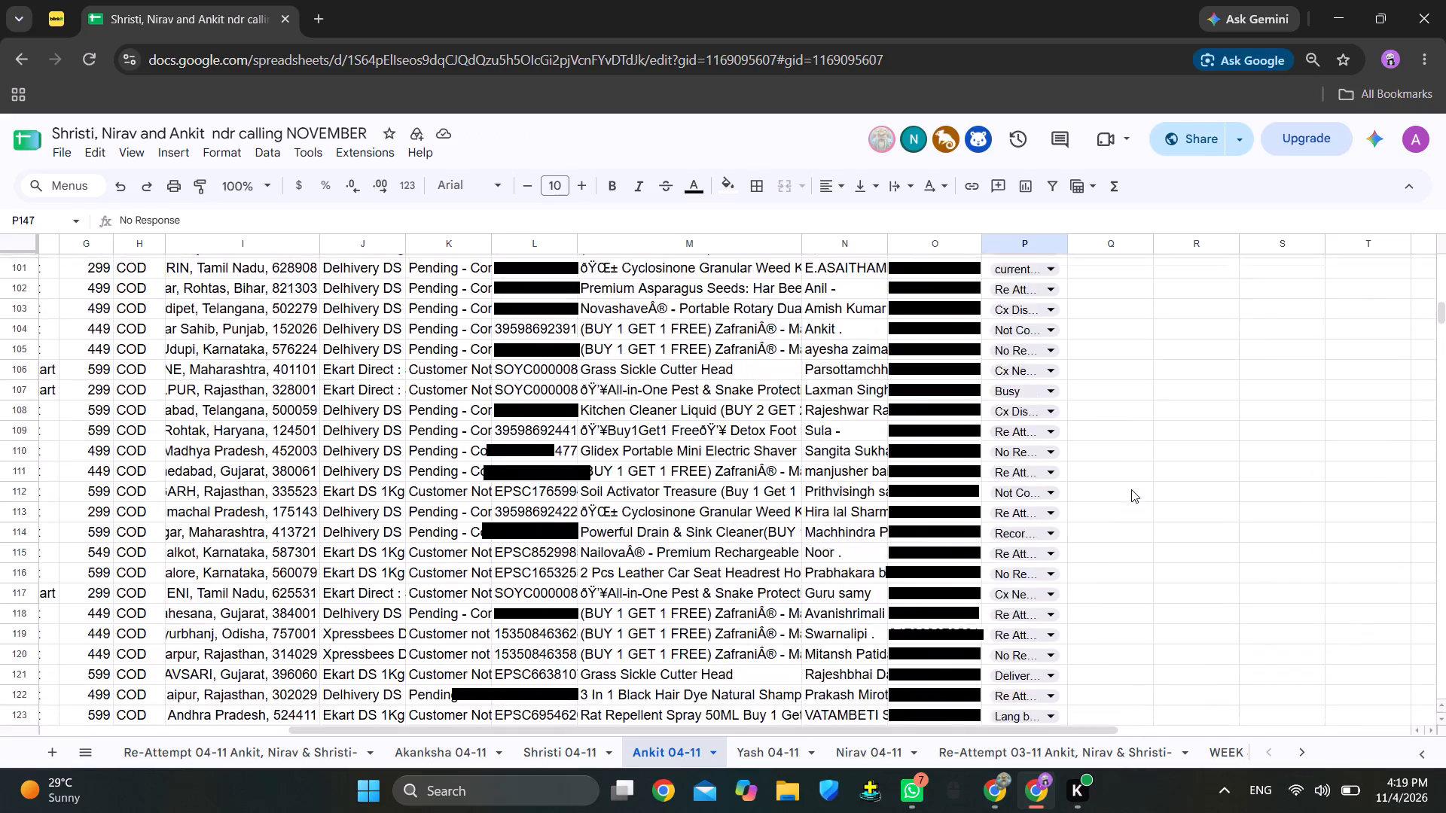
{"action": "scroll", "coordinate": [1131, 489], "scroll_direction": "up", "scroll_amount": 4}
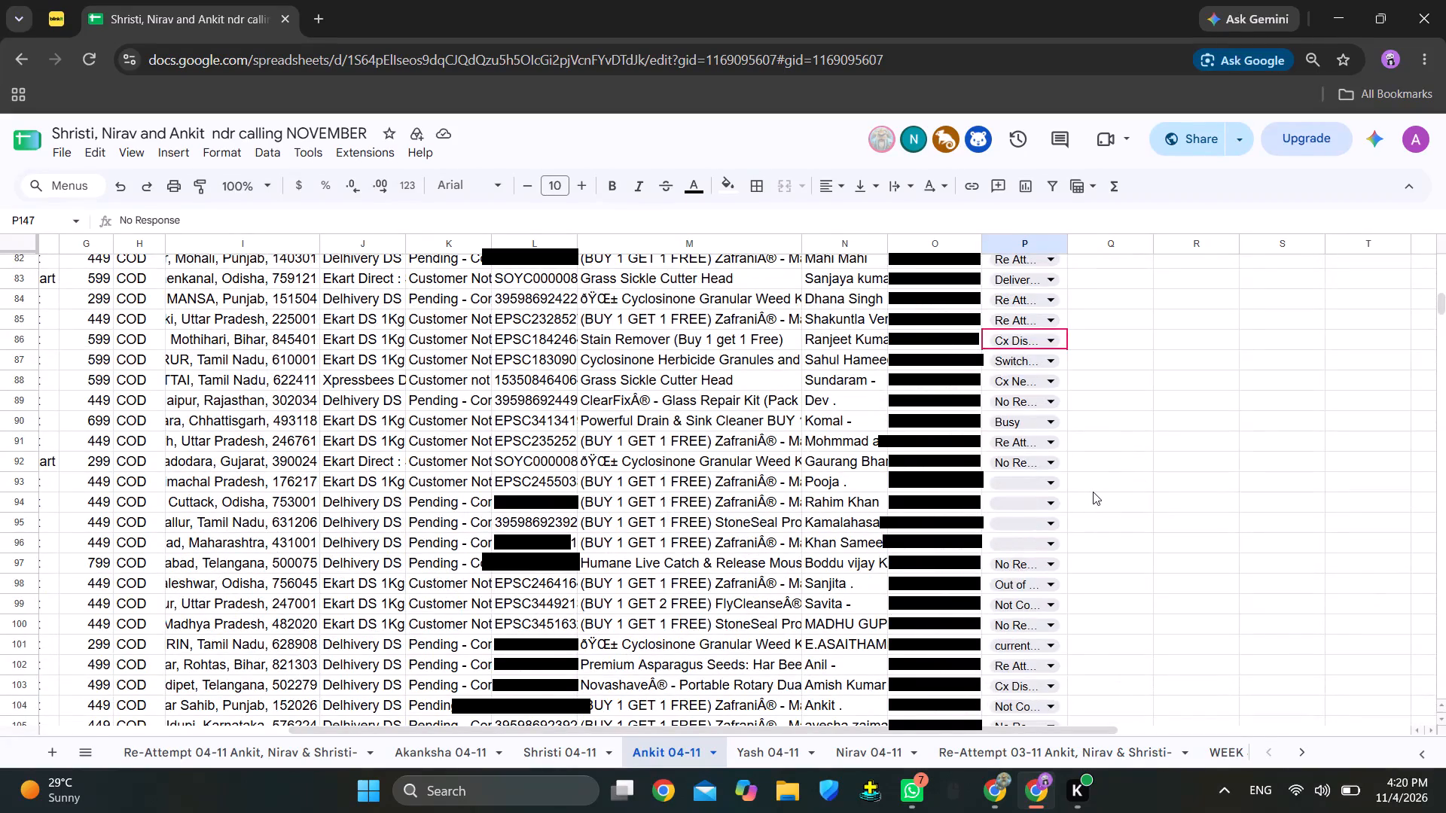
{"action": "left_click", "coordinate": [1030, 483]}
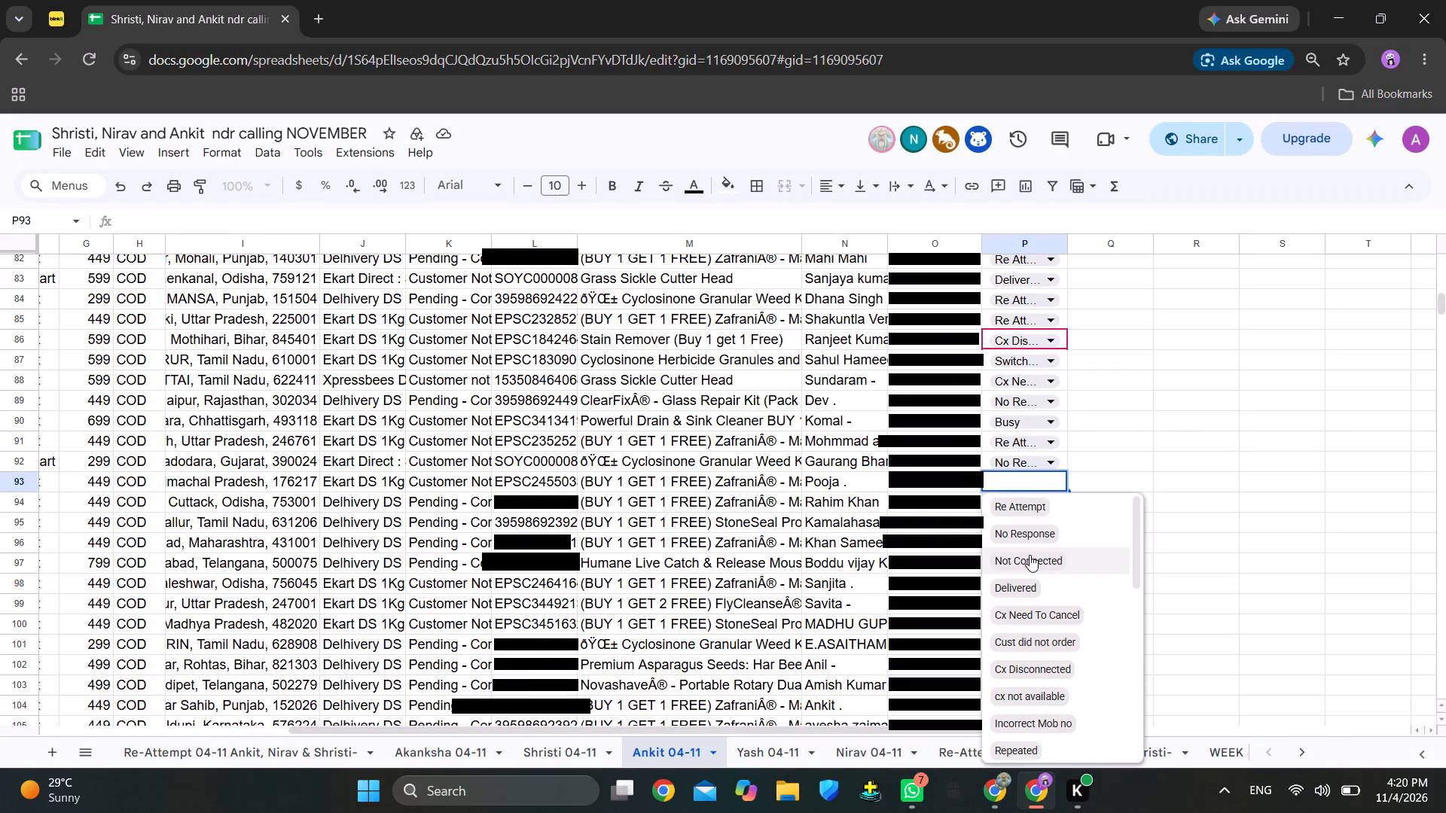
{"action": "left_click", "coordinate": [1030, 555]}
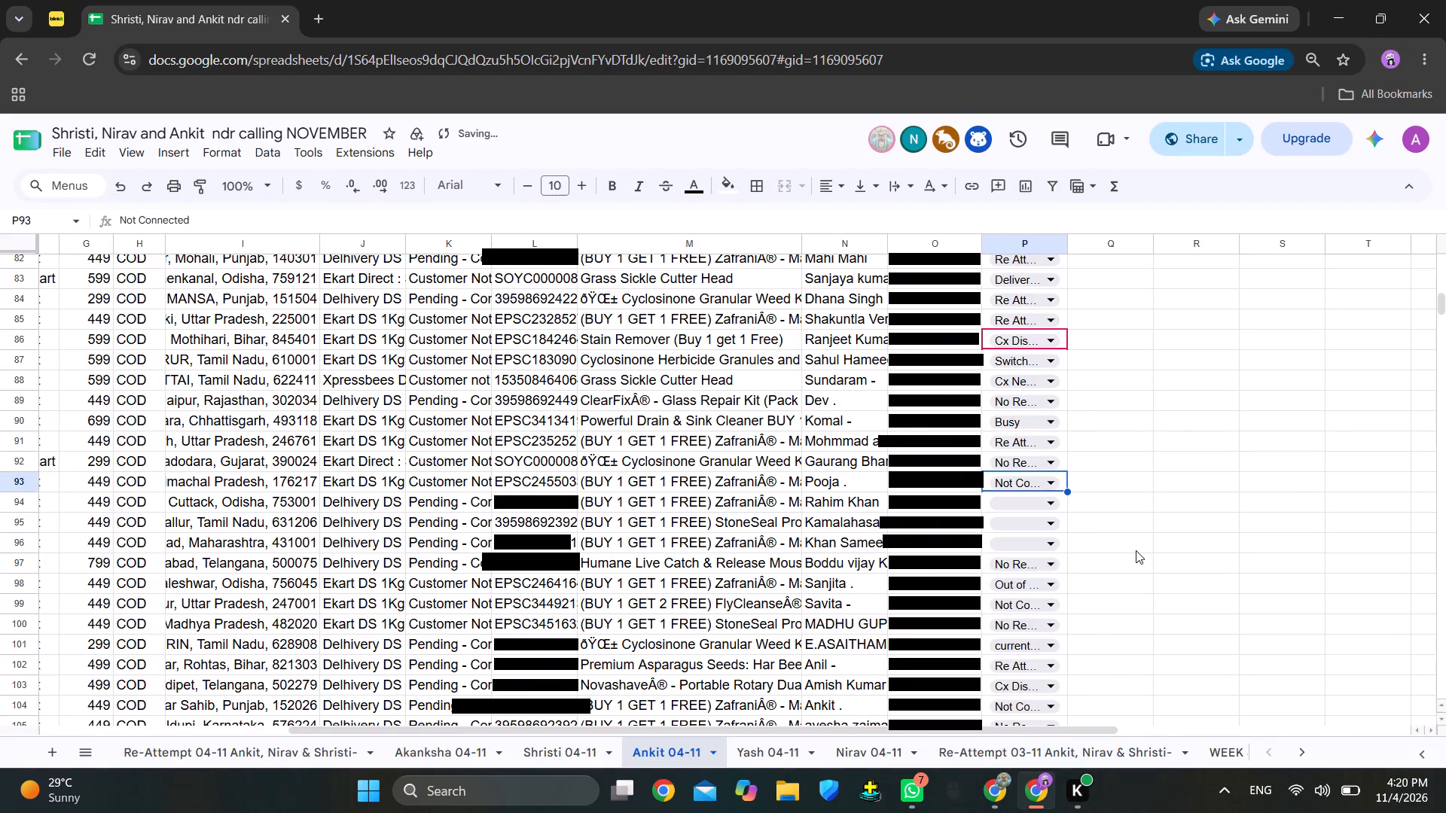
Set the remark in P150 to Not Connected.
{"action": "scroll", "coordinate": [1138, 550], "scroll_direction": "down", "scroll_amount": 2}
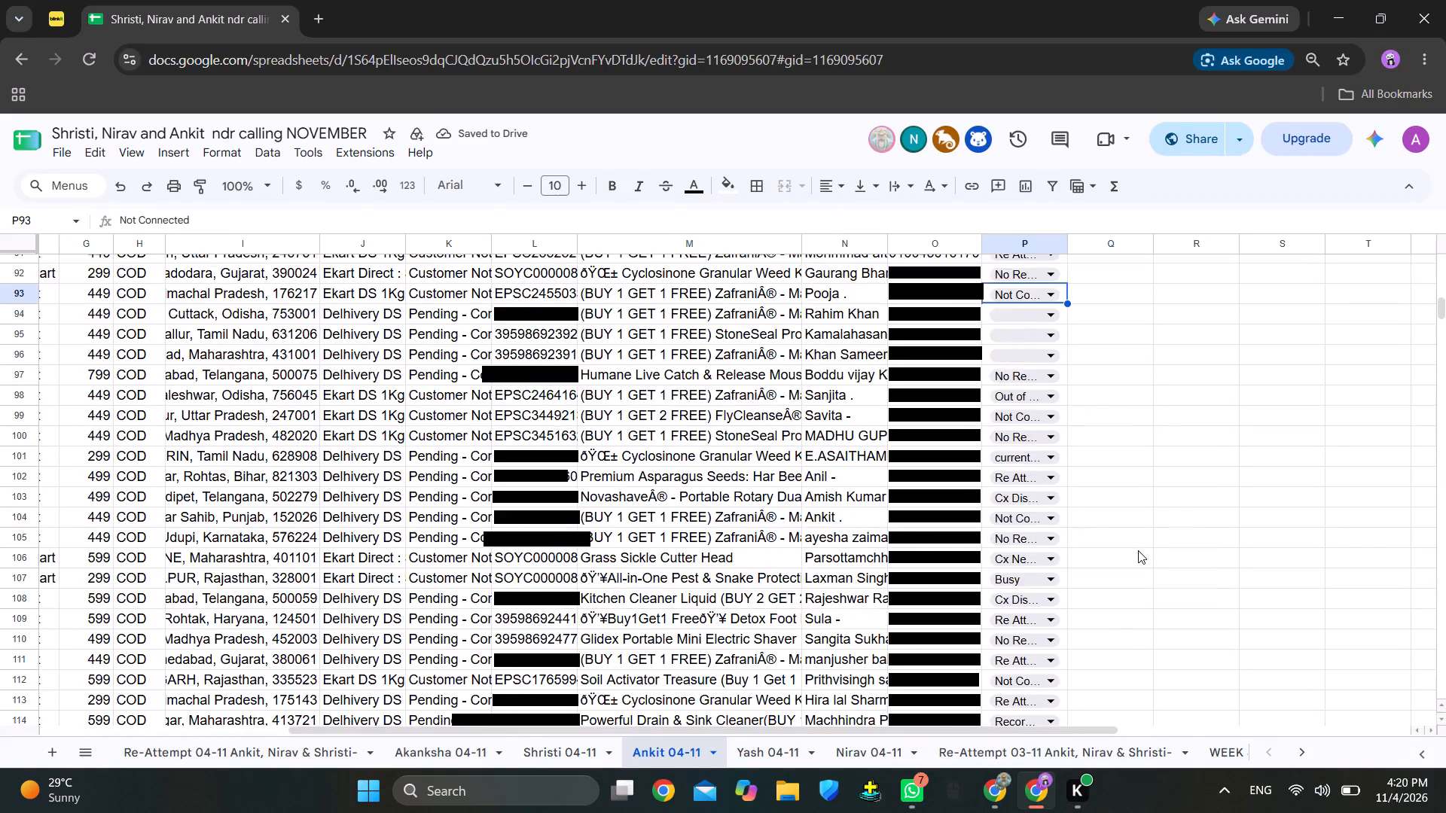
{"action": "scroll", "coordinate": [1138, 550], "scroll_direction": "down", "scroll_amount": 8}
{"action": "scroll", "coordinate": [1141, 549], "scroll_direction": "up", "scroll_amount": 1}
{"action": "scroll", "coordinate": [1141, 549], "scroll_direction": "down", "scroll_amount": 3}
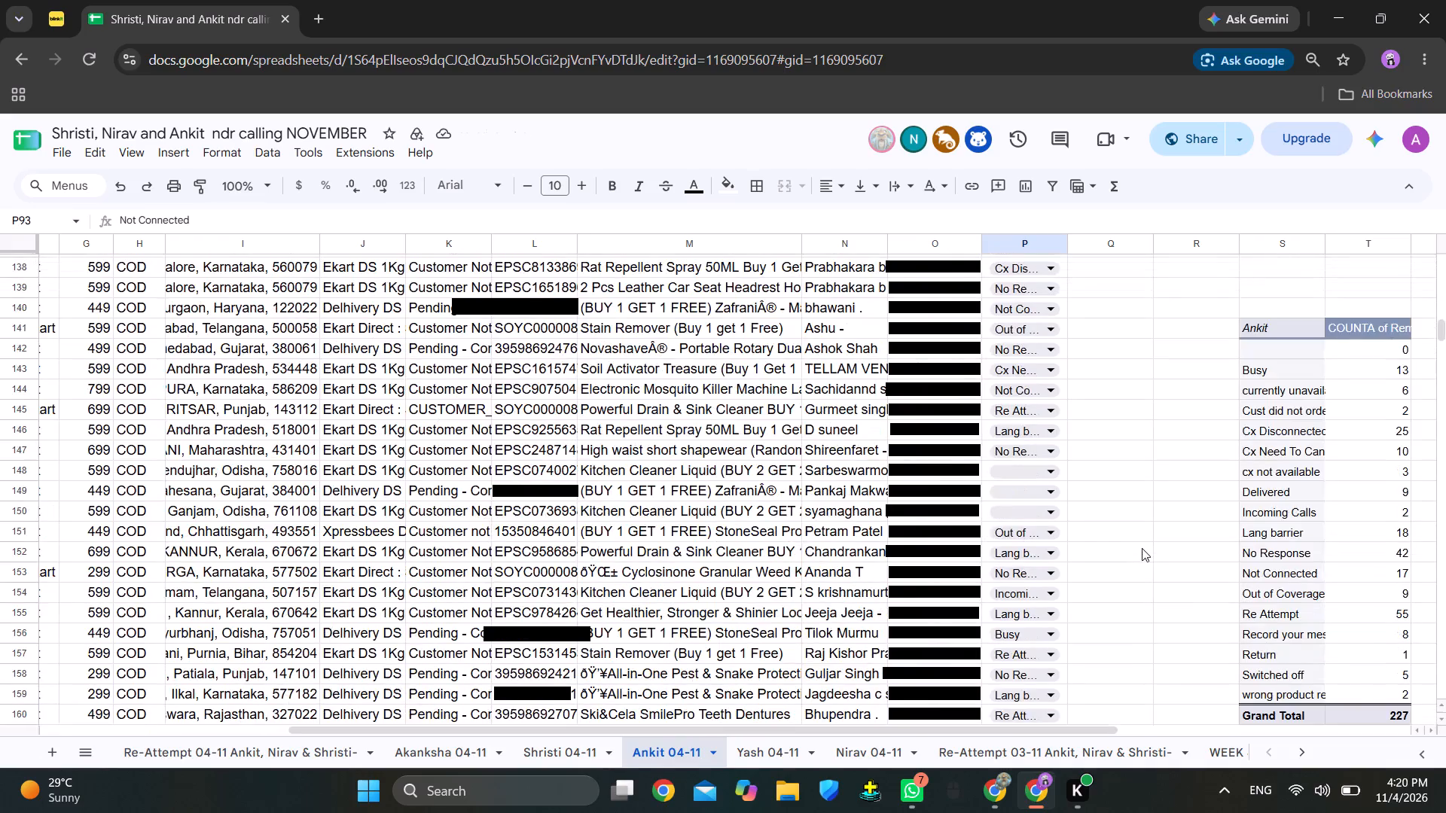
{"action": "scroll", "coordinate": [1142, 547], "scroll_direction": "up", "scroll_amount": 3}
{"action": "scroll", "coordinate": [1142, 547], "scroll_direction": "down", "scroll_amount": 1}
{"action": "scroll", "coordinate": [1142, 547], "scroll_direction": "up", "scroll_amount": 1}
{"action": "scroll", "coordinate": [1142, 547], "scroll_direction": "down", "scroll_amount": 1}
{"action": "scroll", "coordinate": [1142, 547], "scroll_direction": "up", "scroll_amount": 1}
{"action": "scroll", "coordinate": [1142, 547], "scroll_direction": "down", "scroll_amount": 1}
{"action": "scroll", "coordinate": [1142, 547], "scroll_direction": "up", "scroll_amount": 4}
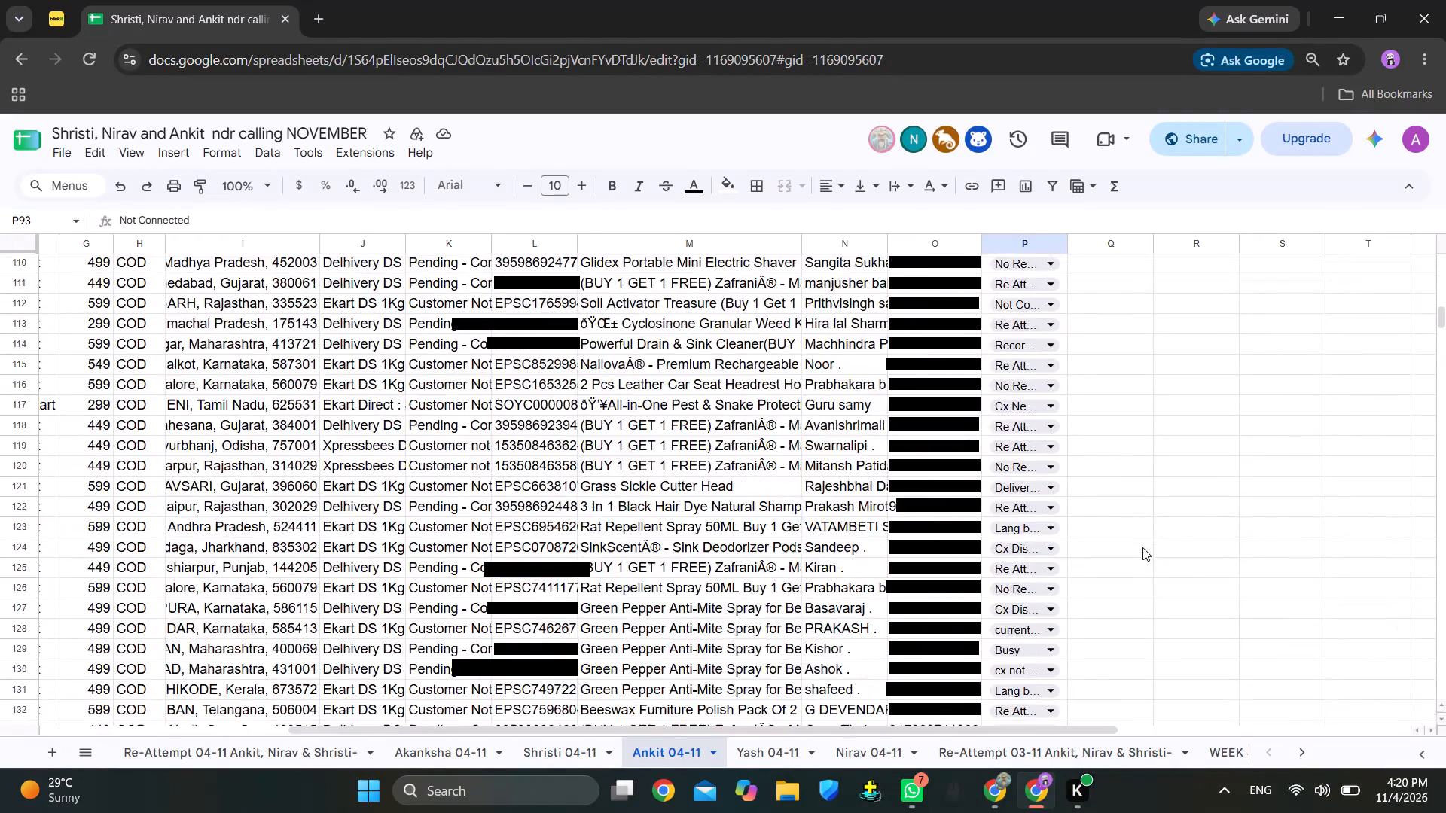
{"action": "scroll", "coordinate": [1142, 547], "scroll_direction": "up", "scroll_amount": 5}
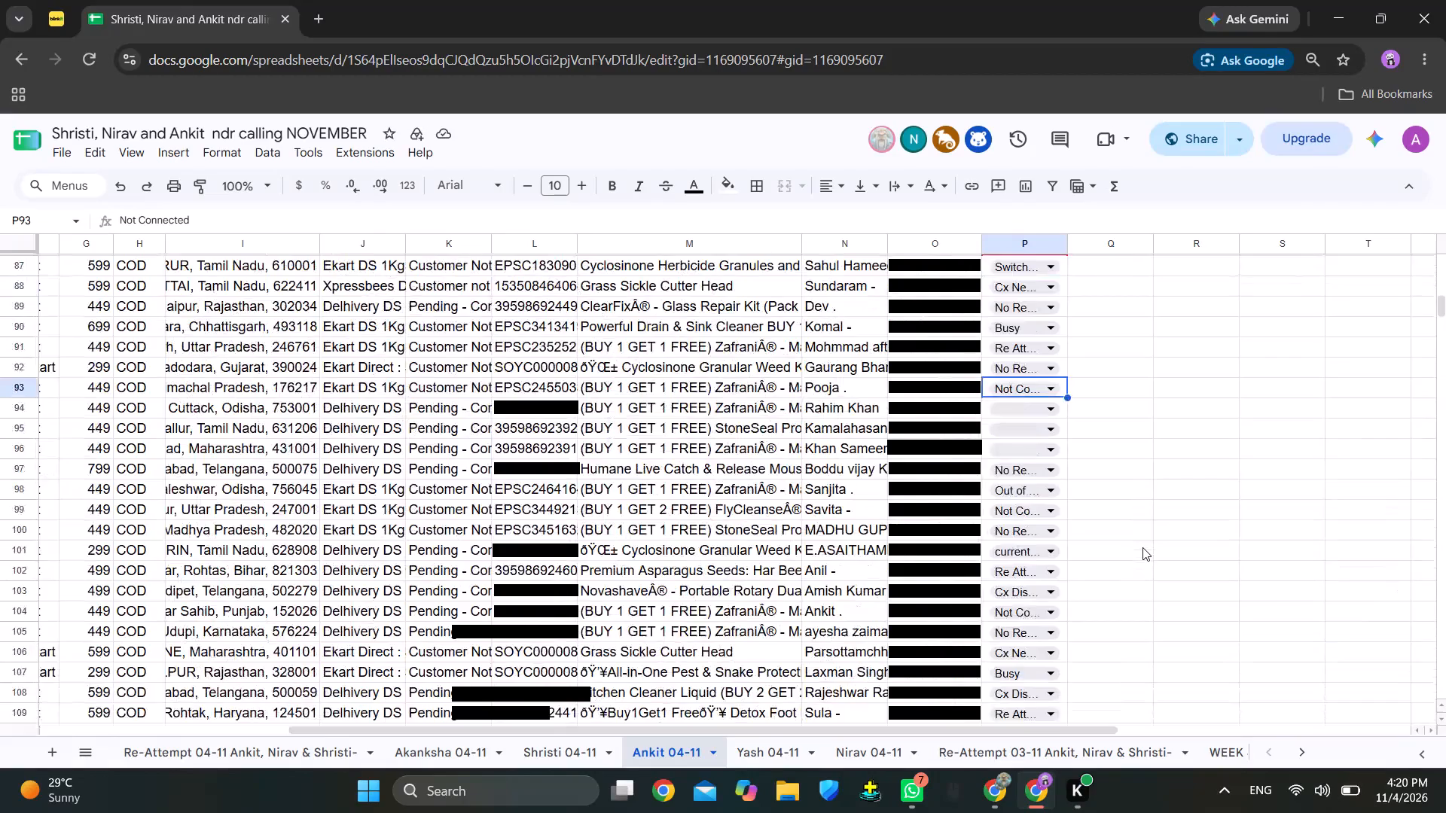
{"action": "scroll", "coordinate": [1142, 547], "scroll_direction": "down", "scroll_amount": 1}
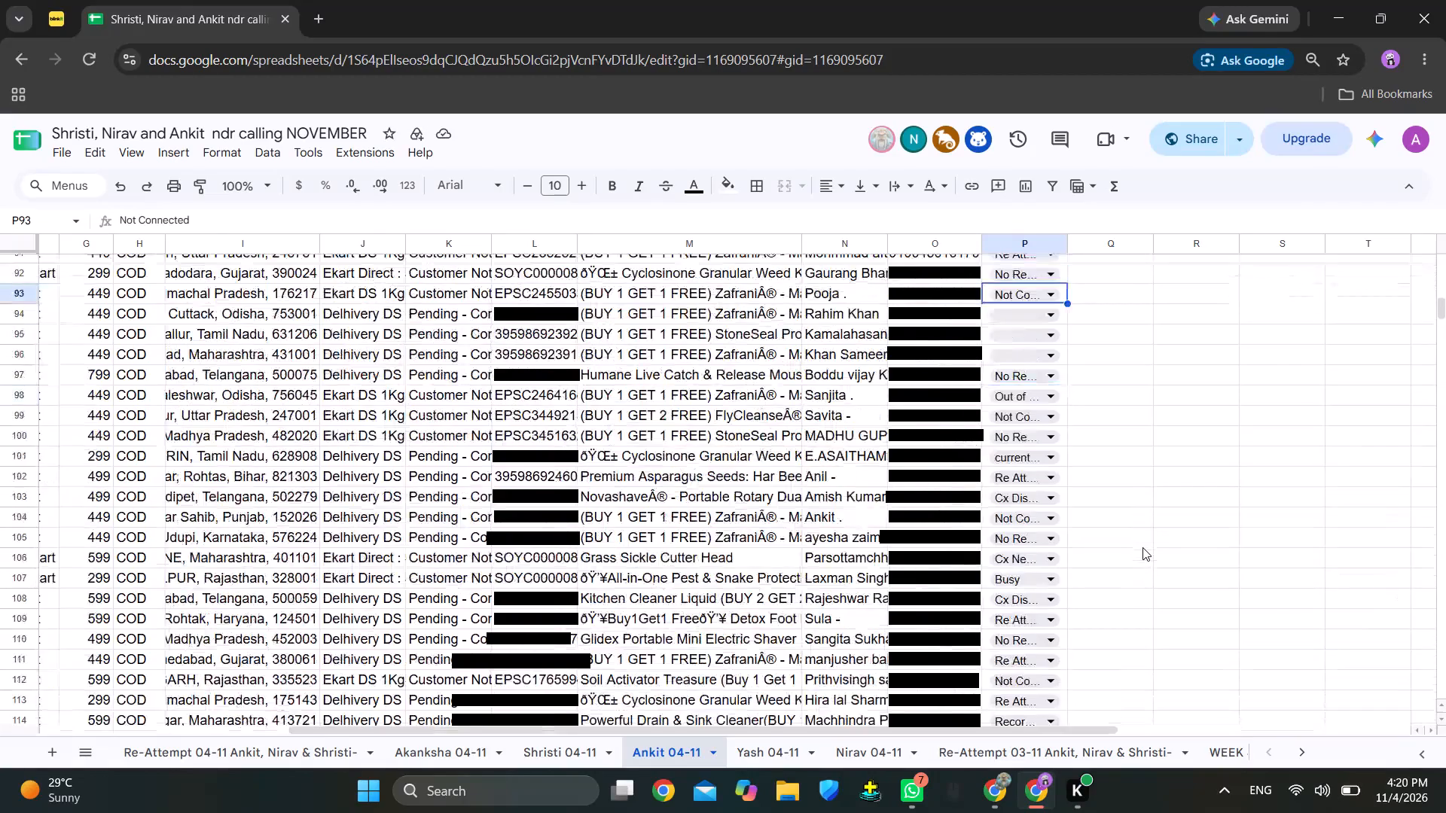
{"action": "scroll", "coordinate": [1142, 547], "scroll_direction": "down", "scroll_amount": 12}
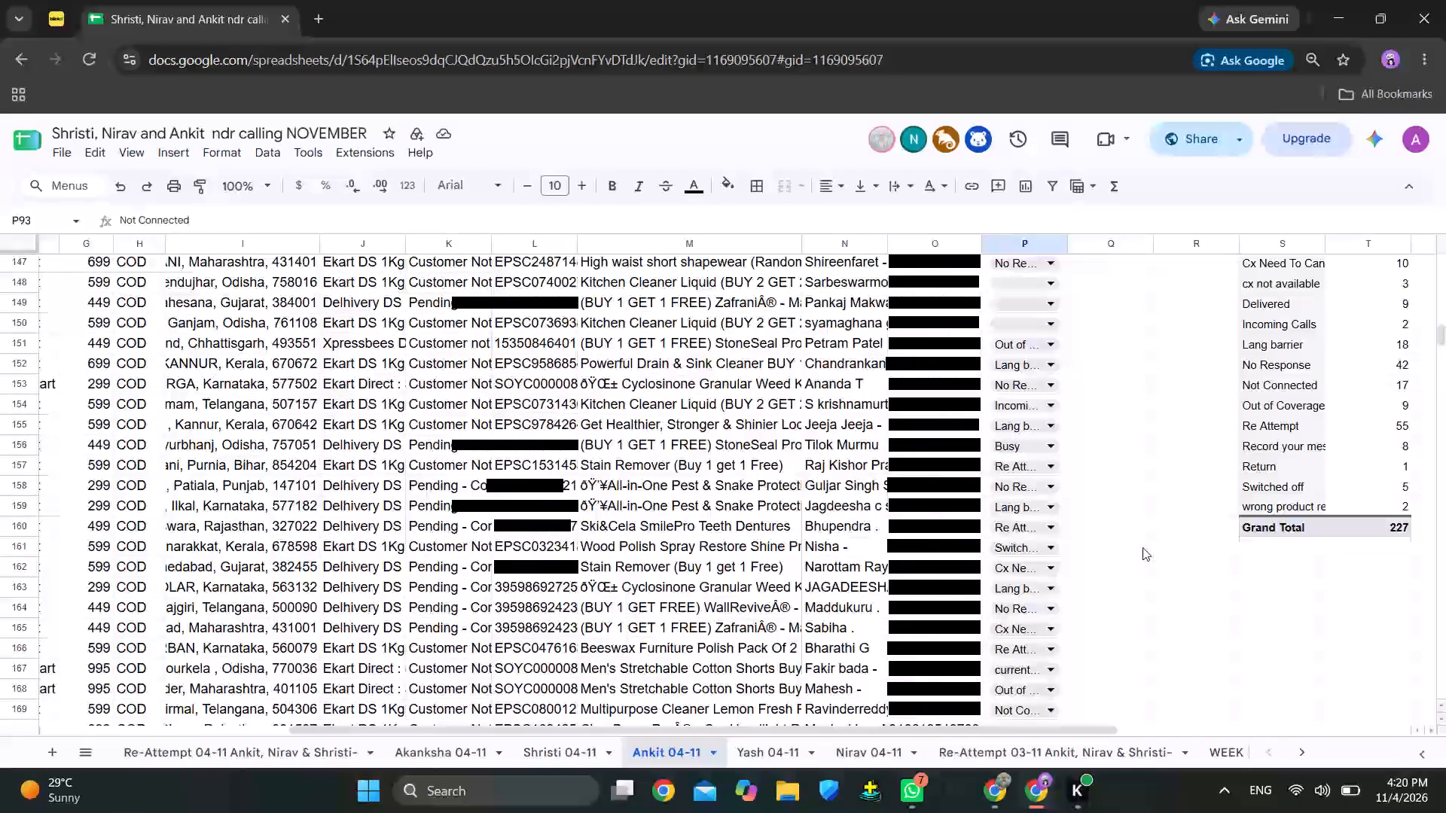
{"action": "scroll", "coordinate": [1142, 547], "scroll_direction": "up", "scroll_amount": 1}
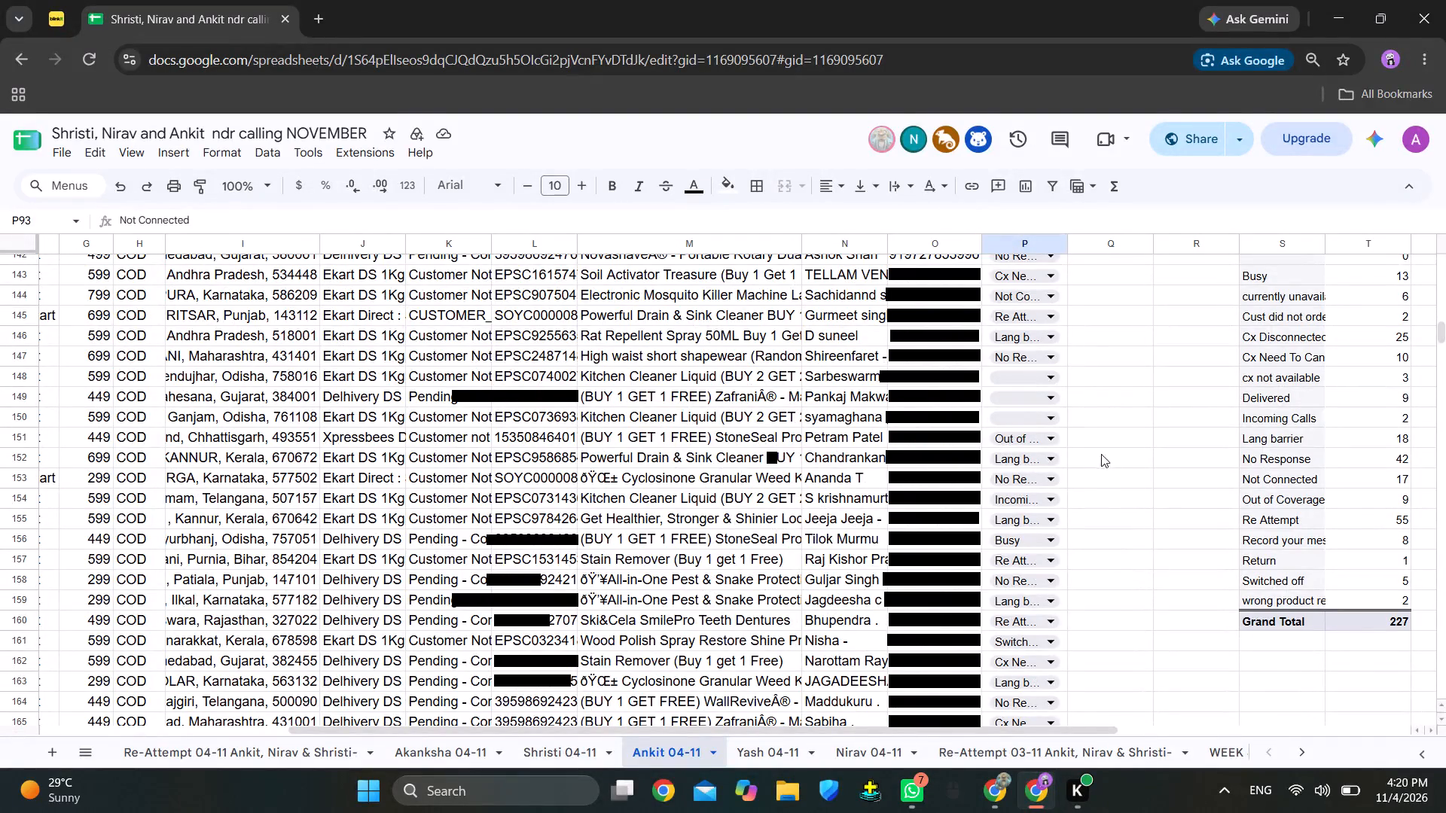
{"action": "left_click", "coordinate": [1042, 422]}
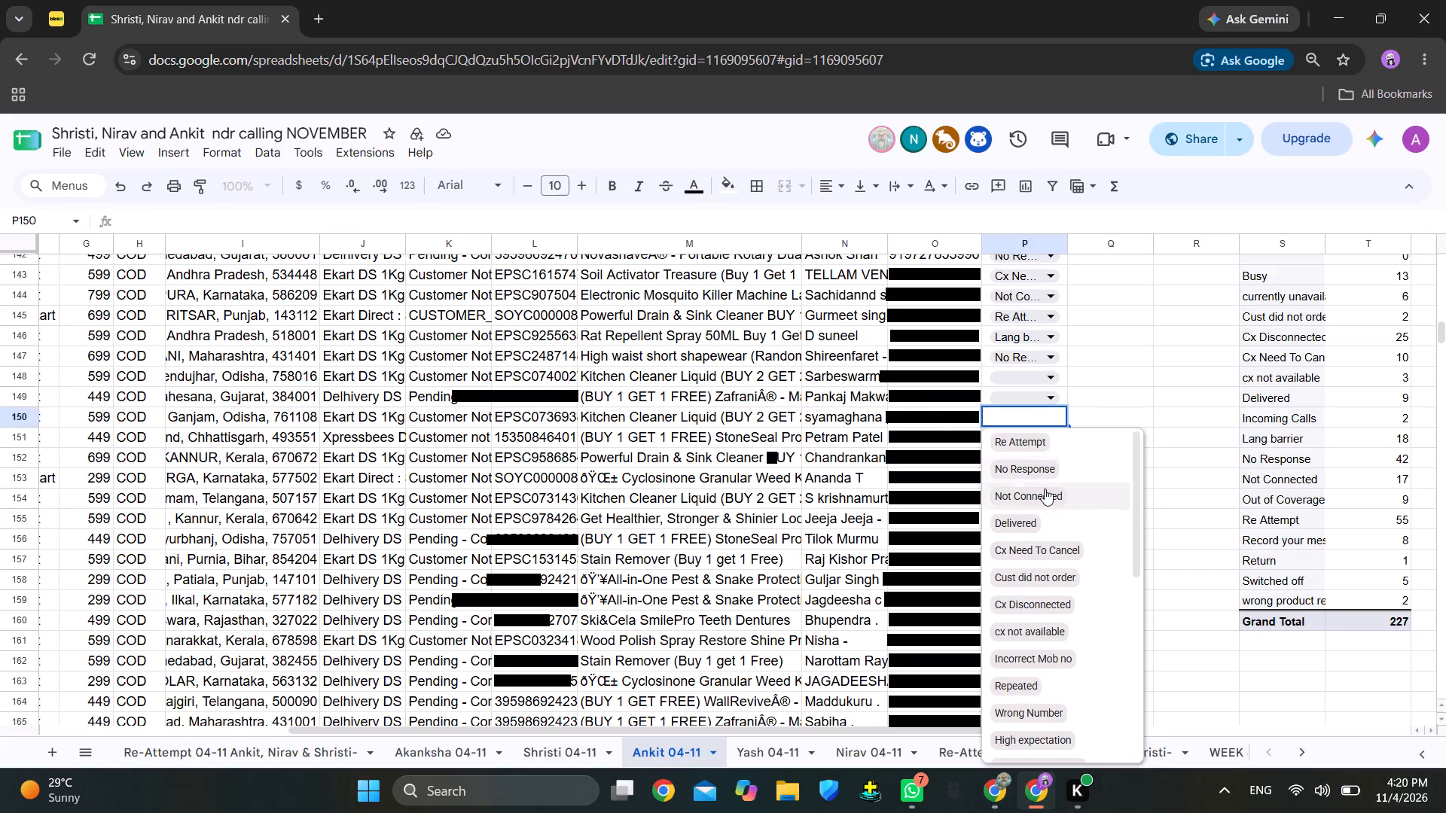
{"action": "left_click", "coordinate": [1044, 493]}
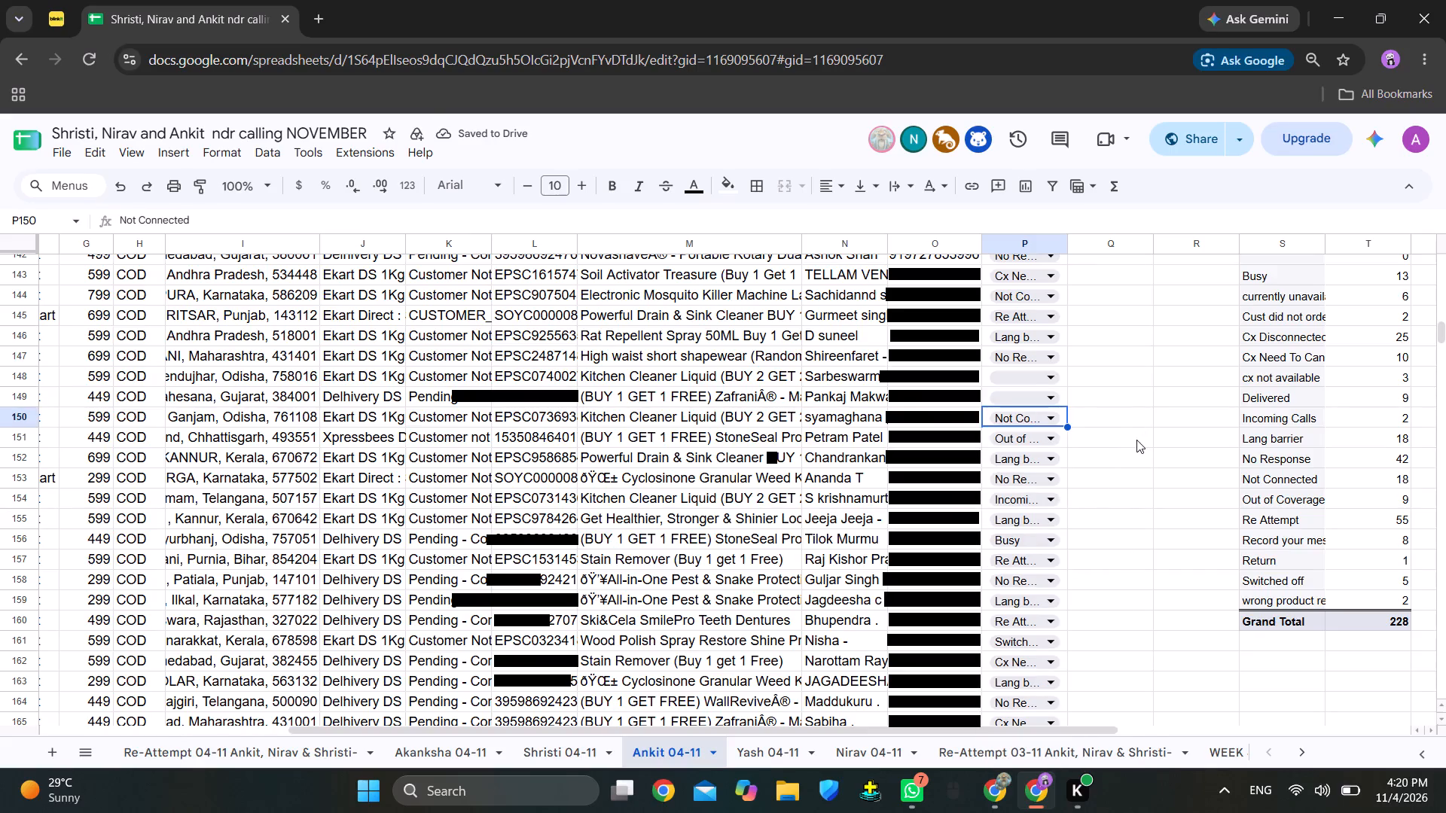
Set the remark in P94 to Cx Need To Cancel.
{"action": "scroll", "coordinate": [1139, 440], "scroll_direction": "up", "scroll_amount": 1}
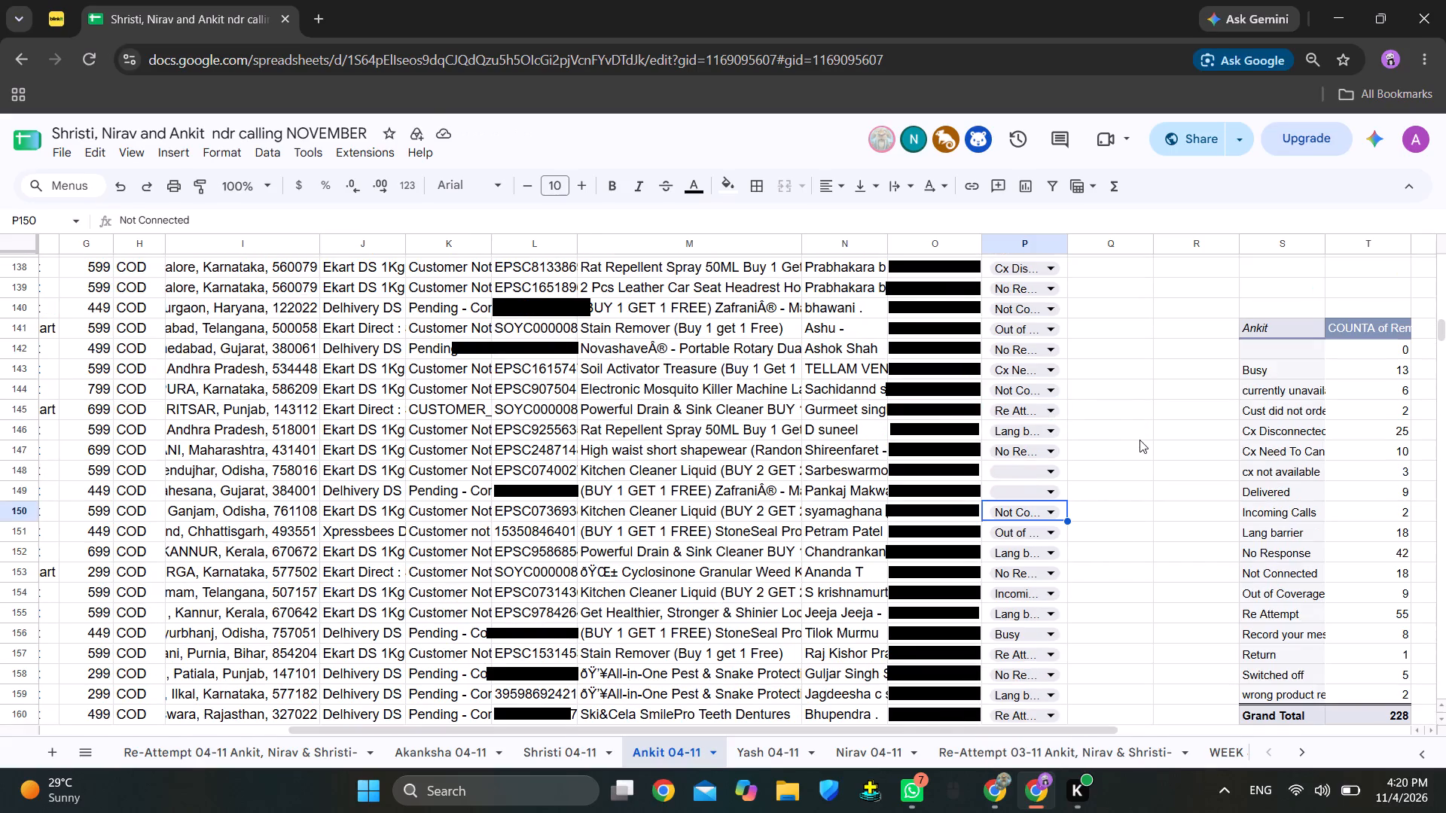
{"action": "scroll", "coordinate": [1139, 440], "scroll_direction": "up", "scroll_amount": 1}
{"action": "scroll", "coordinate": [1139, 440], "scroll_direction": "down", "scroll_amount": 1}
{"action": "scroll", "coordinate": [1139, 440], "scroll_direction": "up", "scroll_amount": 13}
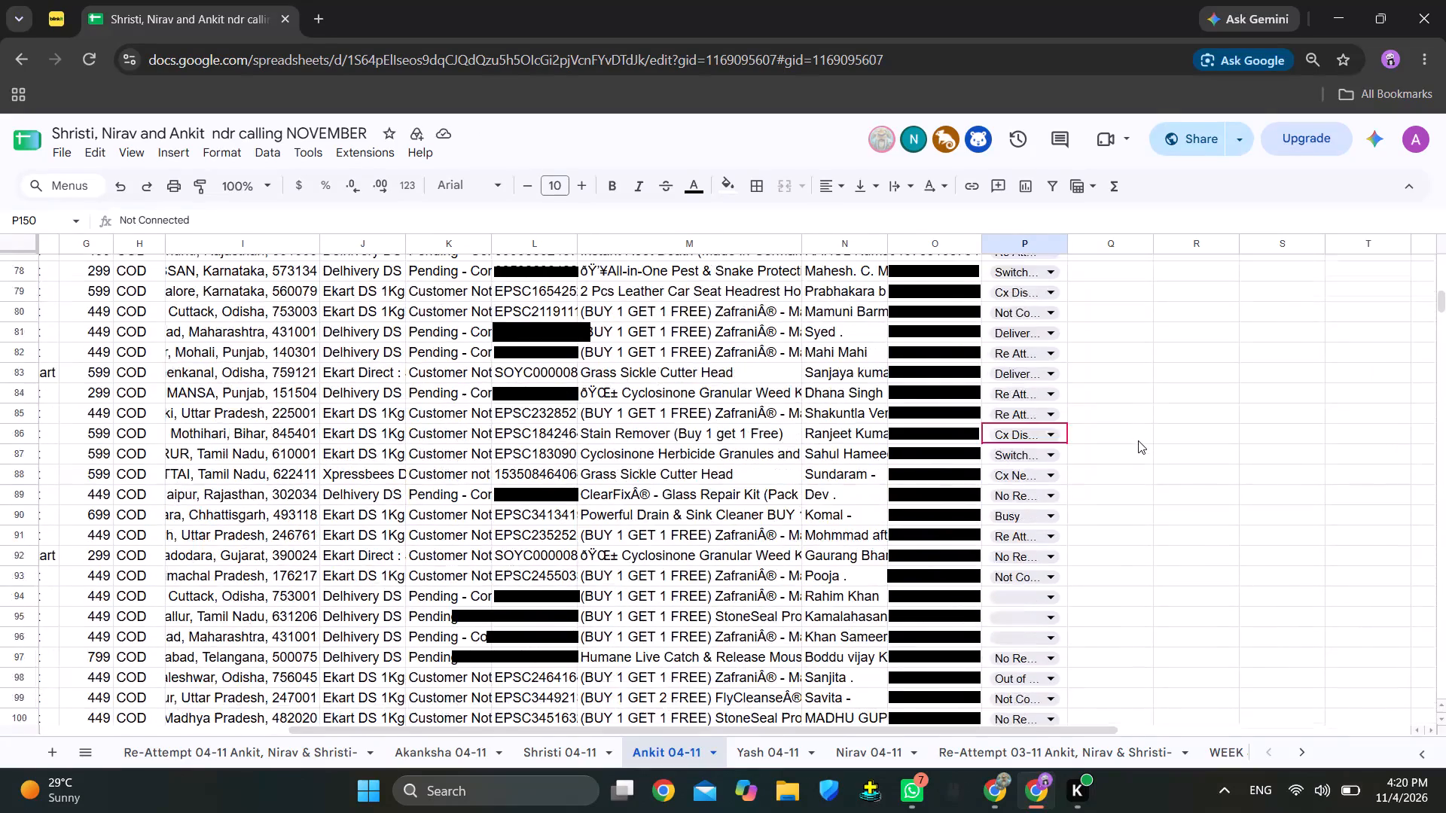
{"action": "scroll", "coordinate": [1139, 440], "scroll_direction": "down", "scroll_amount": 2}
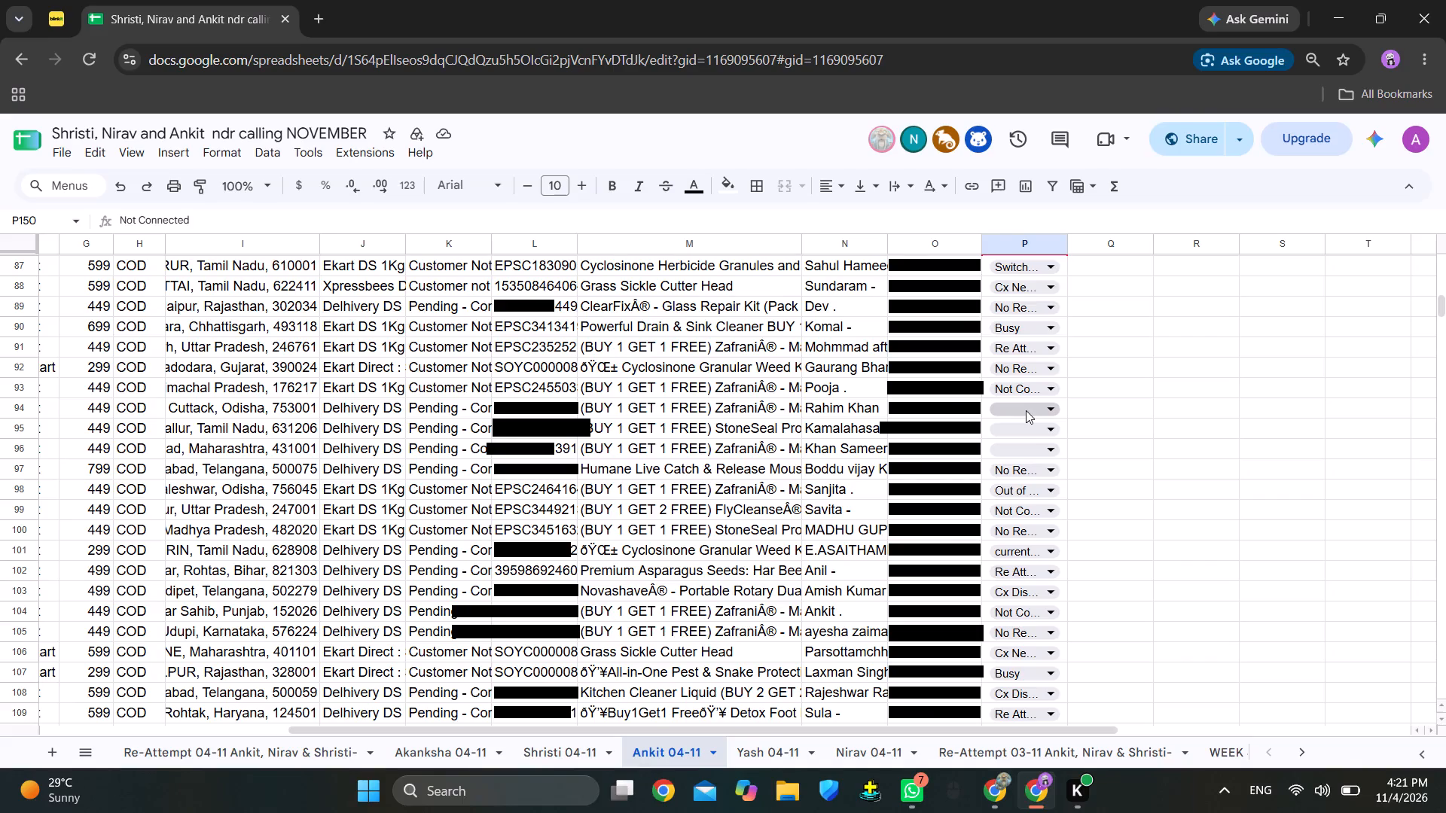
{"action": "scroll", "coordinate": [1144, 485], "scroll_direction": "down", "scroll_amount": 2}
{"action": "scroll", "coordinate": [1146, 488], "scroll_direction": "up", "scroll_amount": 1}
{"action": "scroll", "coordinate": [1146, 488], "scroll_direction": "down", "scroll_amount": 10}
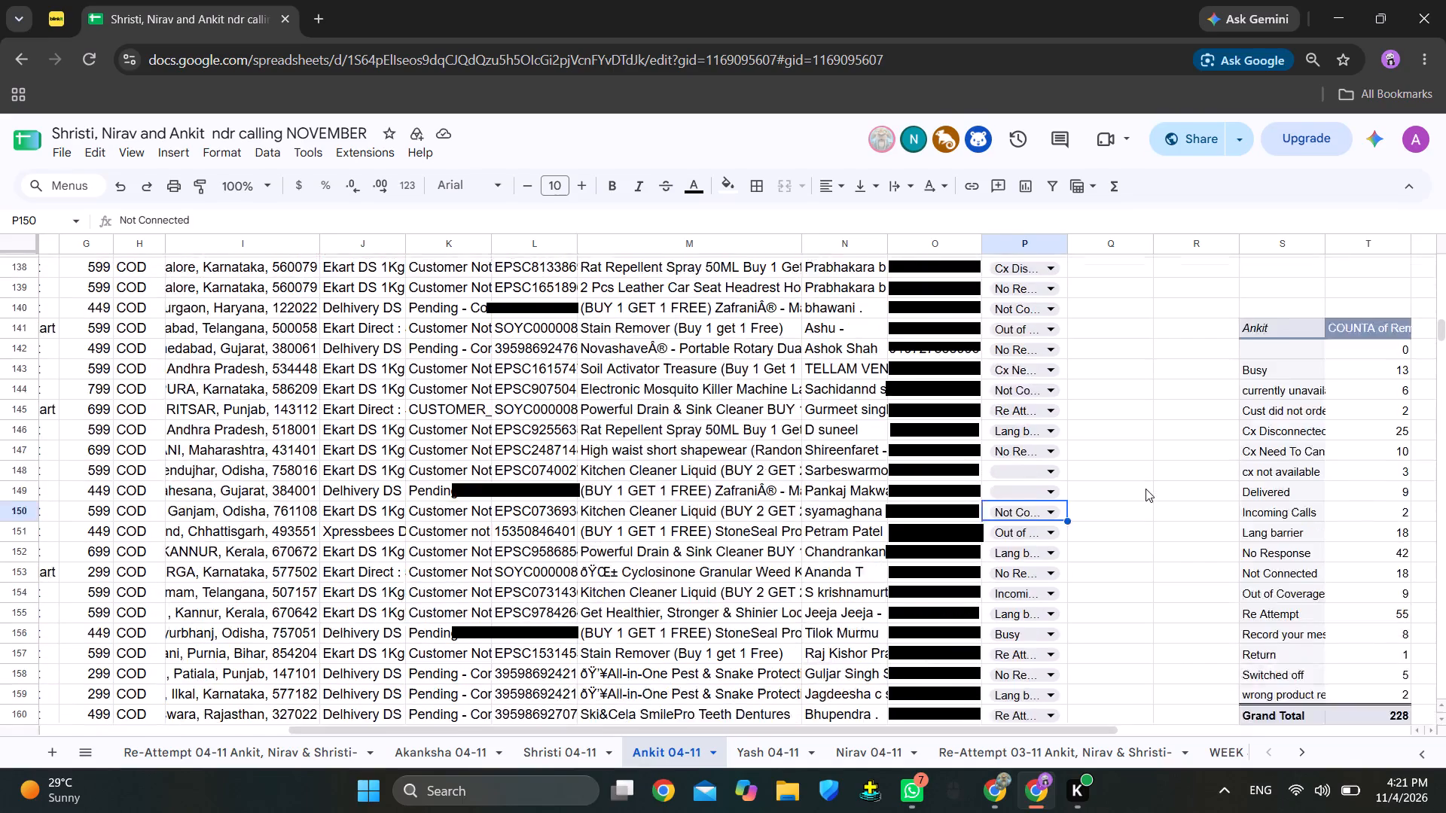
{"action": "scroll", "coordinate": [1146, 489], "scroll_direction": "down", "scroll_amount": 1}
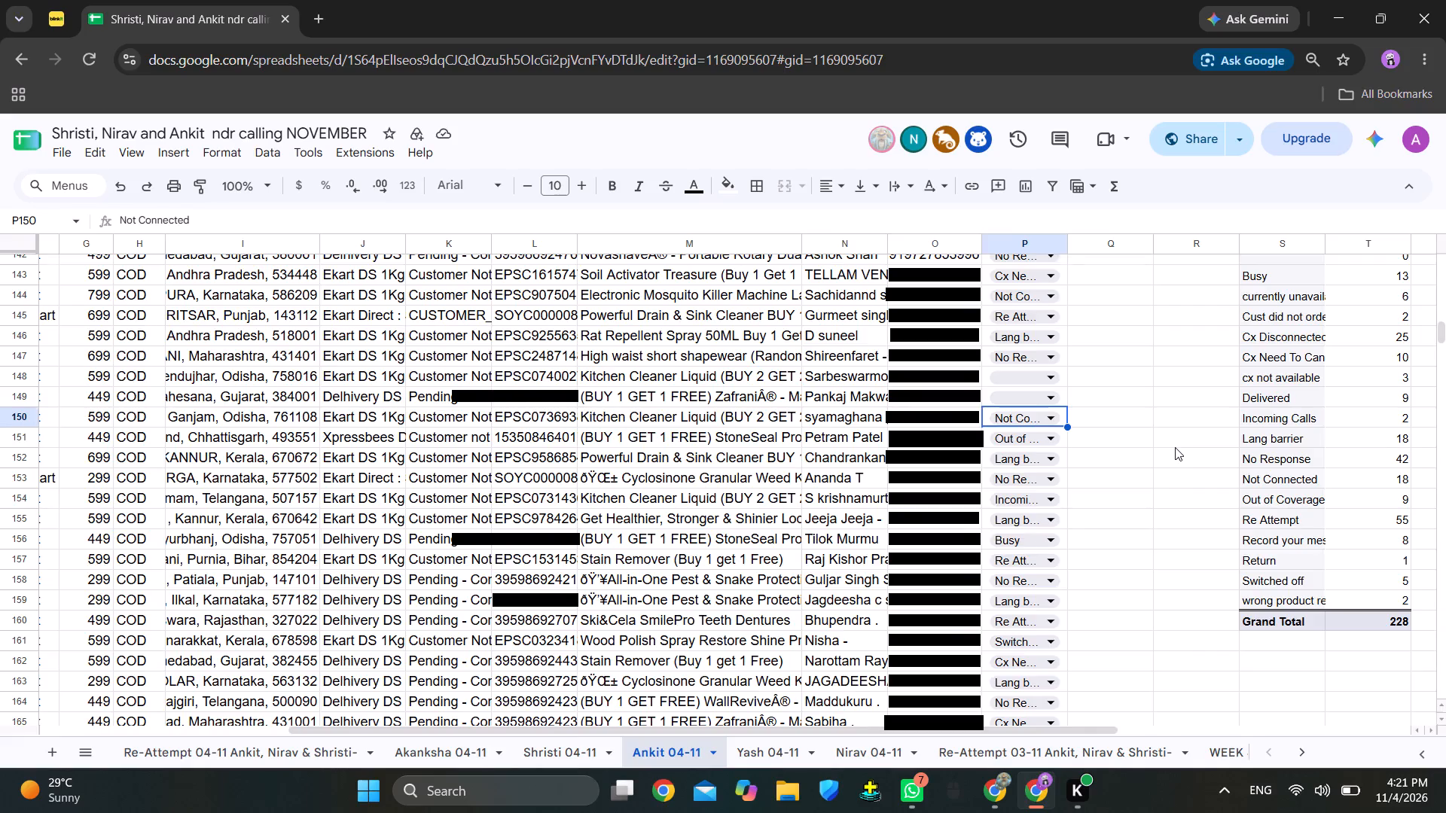
{"action": "scroll", "coordinate": [1175, 447], "scroll_direction": "up", "scroll_amount": 1}
{"action": "scroll", "coordinate": [1175, 447], "scroll_direction": "down", "scroll_amount": 1}
{"action": "scroll", "coordinate": [1175, 447], "scroll_direction": "up", "scroll_amount": 1}
{"action": "scroll", "coordinate": [1175, 447], "scroll_direction": "down", "scroll_amount": 1}
{"action": "scroll", "coordinate": [1175, 447], "scroll_direction": "up", "scroll_amount": 13}
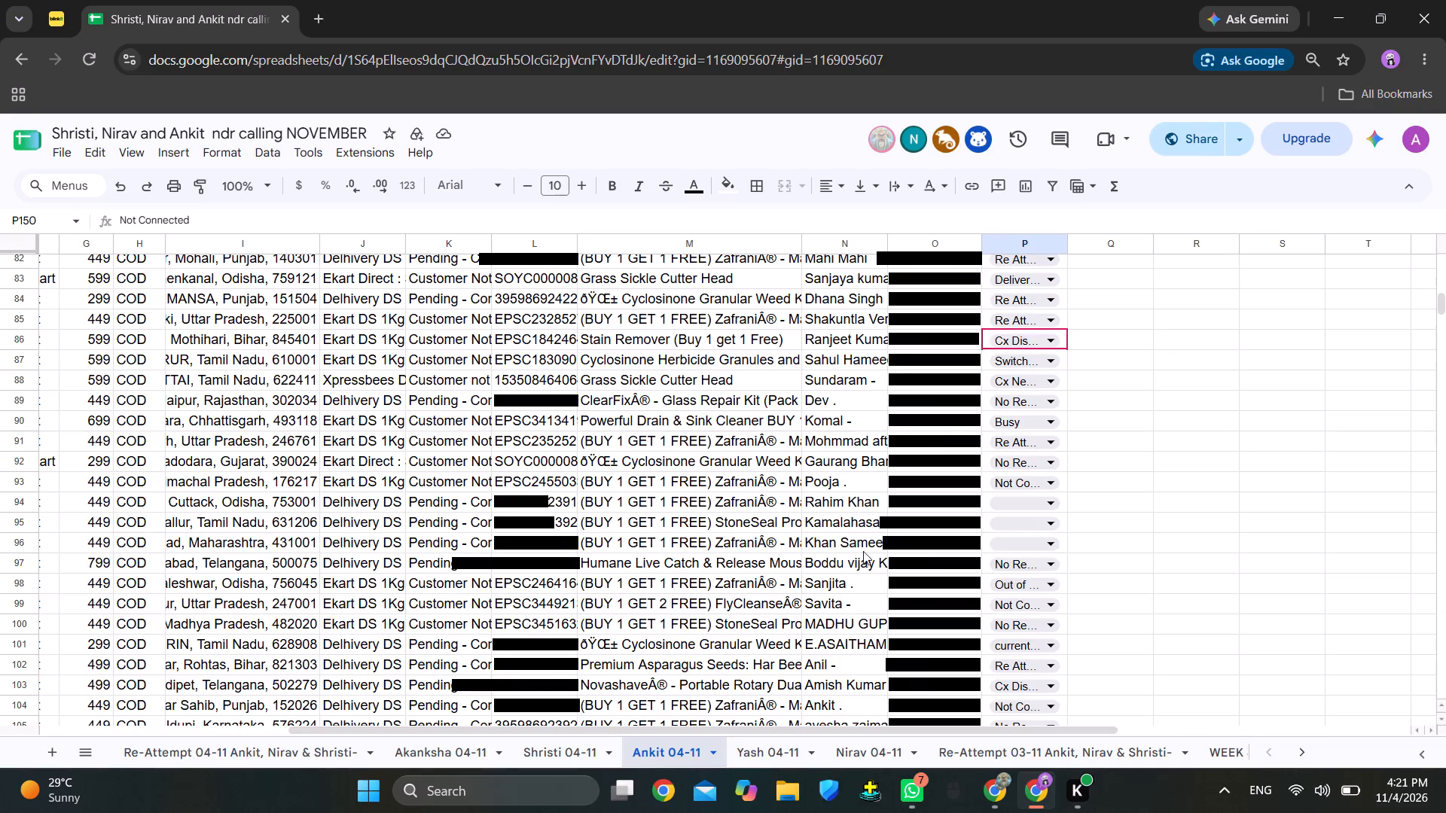
{"action": "left_click", "coordinate": [1010, 507]}
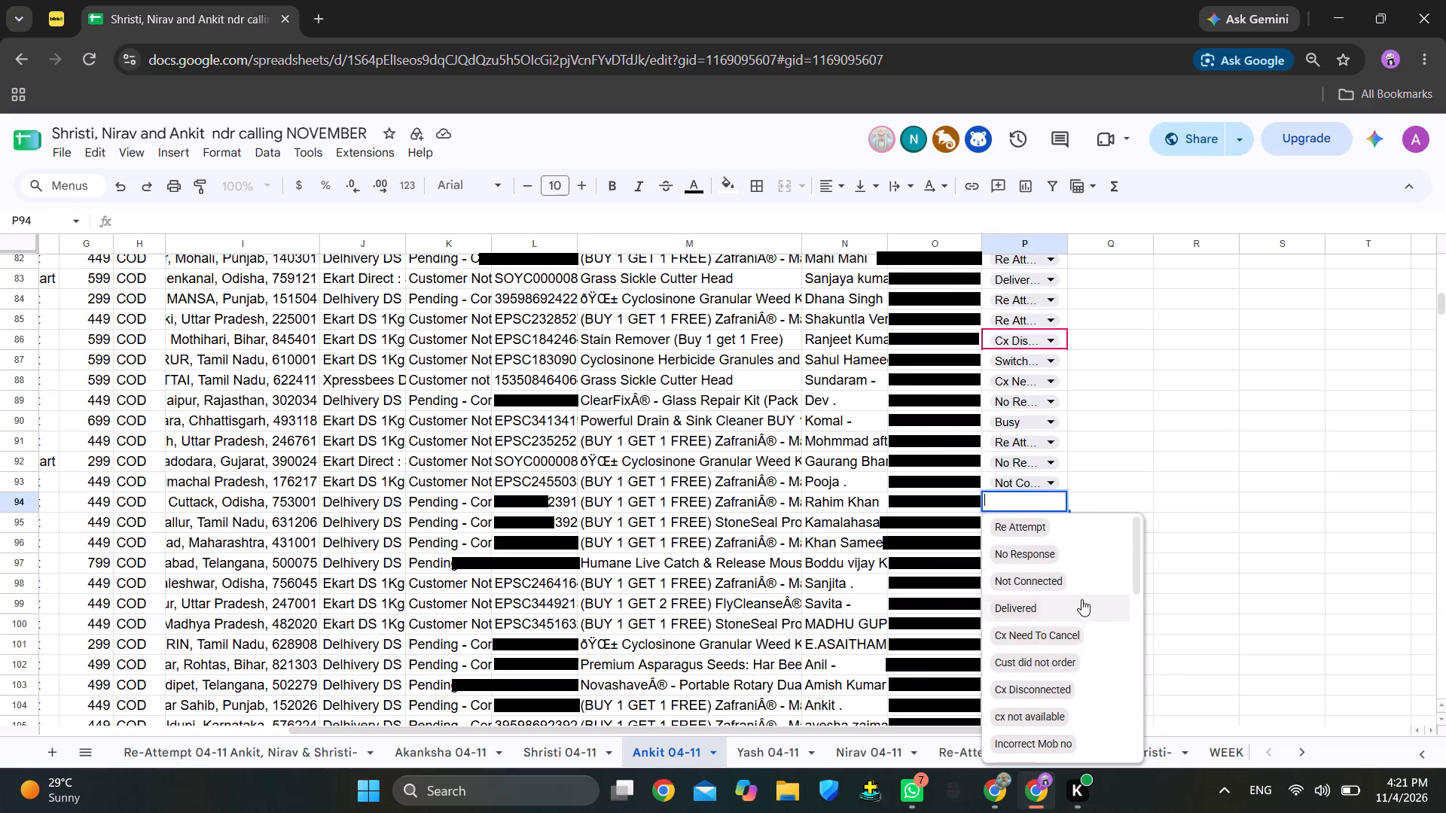
{"action": "left_click", "coordinate": [1060, 629]}
Set the remark in P148 to currently unavailable.
{"action": "scroll", "coordinate": [1221, 659], "scroll_direction": "down", "scroll_amount": 4}
{"action": "scroll", "coordinate": [1149, 658], "scroll_direction": "up", "scroll_amount": 1}
{"action": "scroll", "coordinate": [1149, 658], "scroll_direction": "down", "scroll_amount": 6}
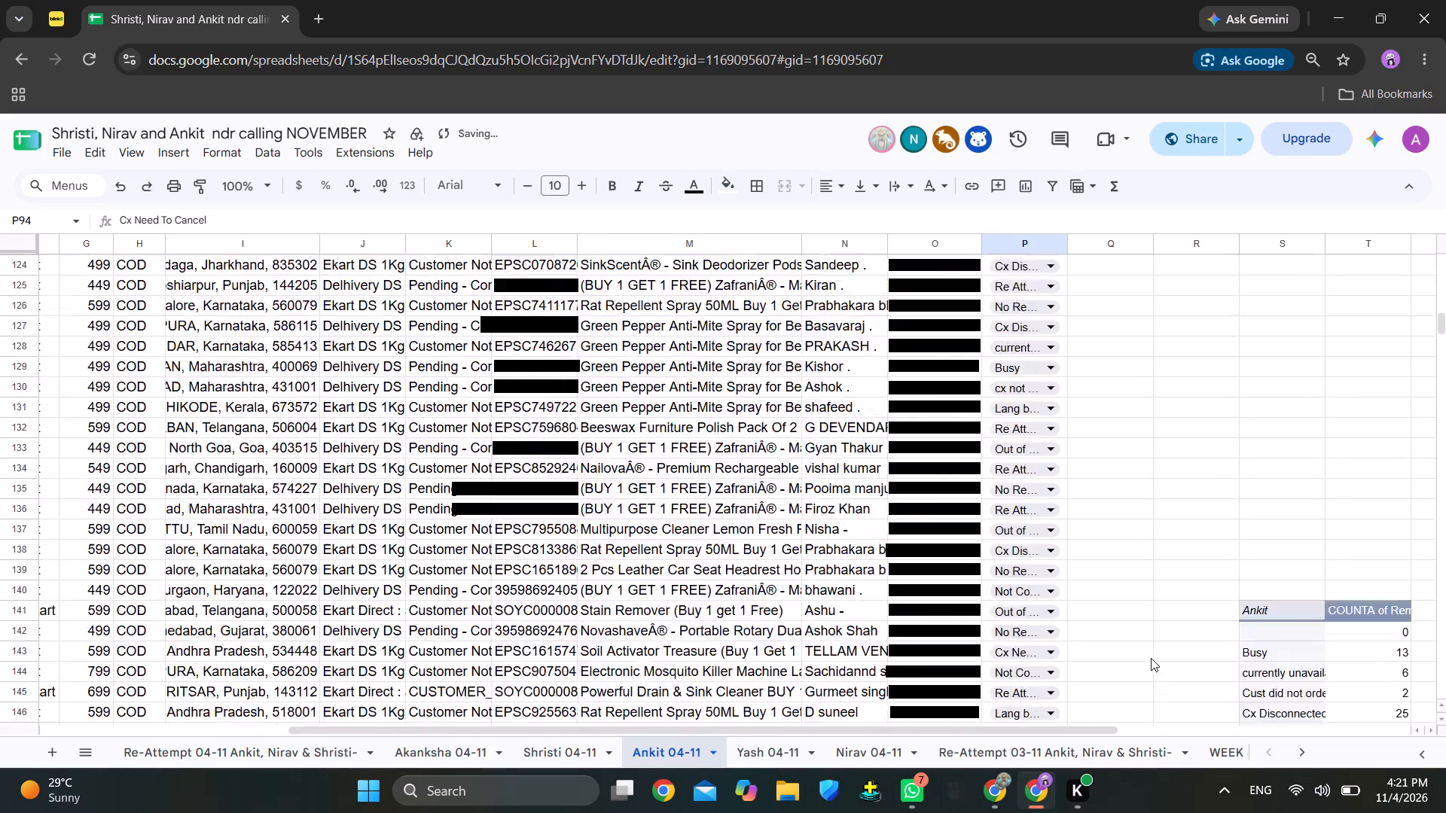
{"action": "scroll", "coordinate": [1151, 658], "scroll_direction": "down", "scroll_amount": 3}
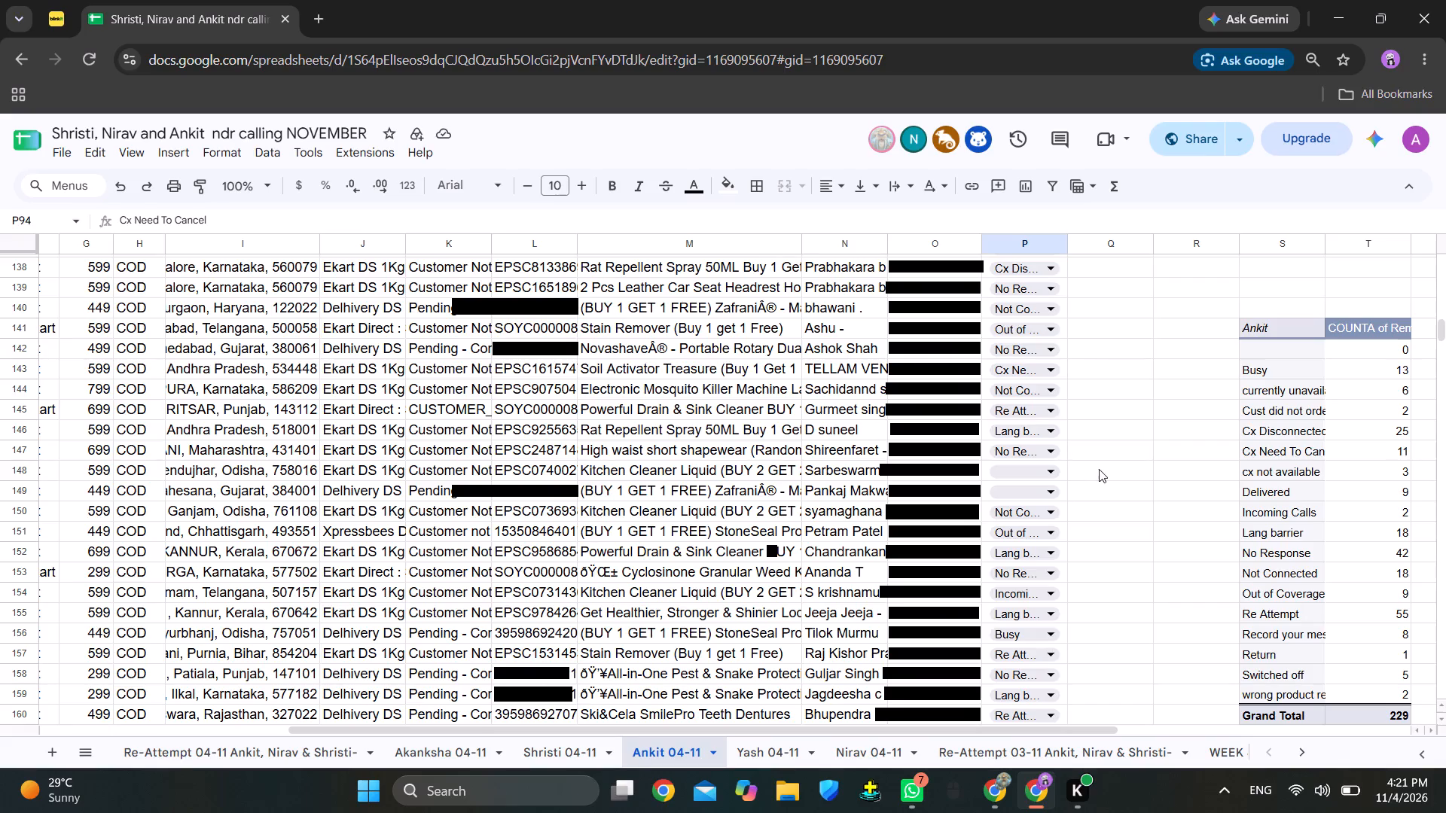
{"action": "left_click", "coordinate": [1025, 475]}
{"action": "scroll", "coordinate": [1073, 557], "scroll_direction": "down", "scroll_amount": 2}
{"action": "scroll", "coordinate": [1072, 560], "scroll_direction": "up", "scroll_amount": 1}
{"action": "scroll", "coordinate": [1072, 562], "scroll_direction": "down", "scroll_amount": 5}
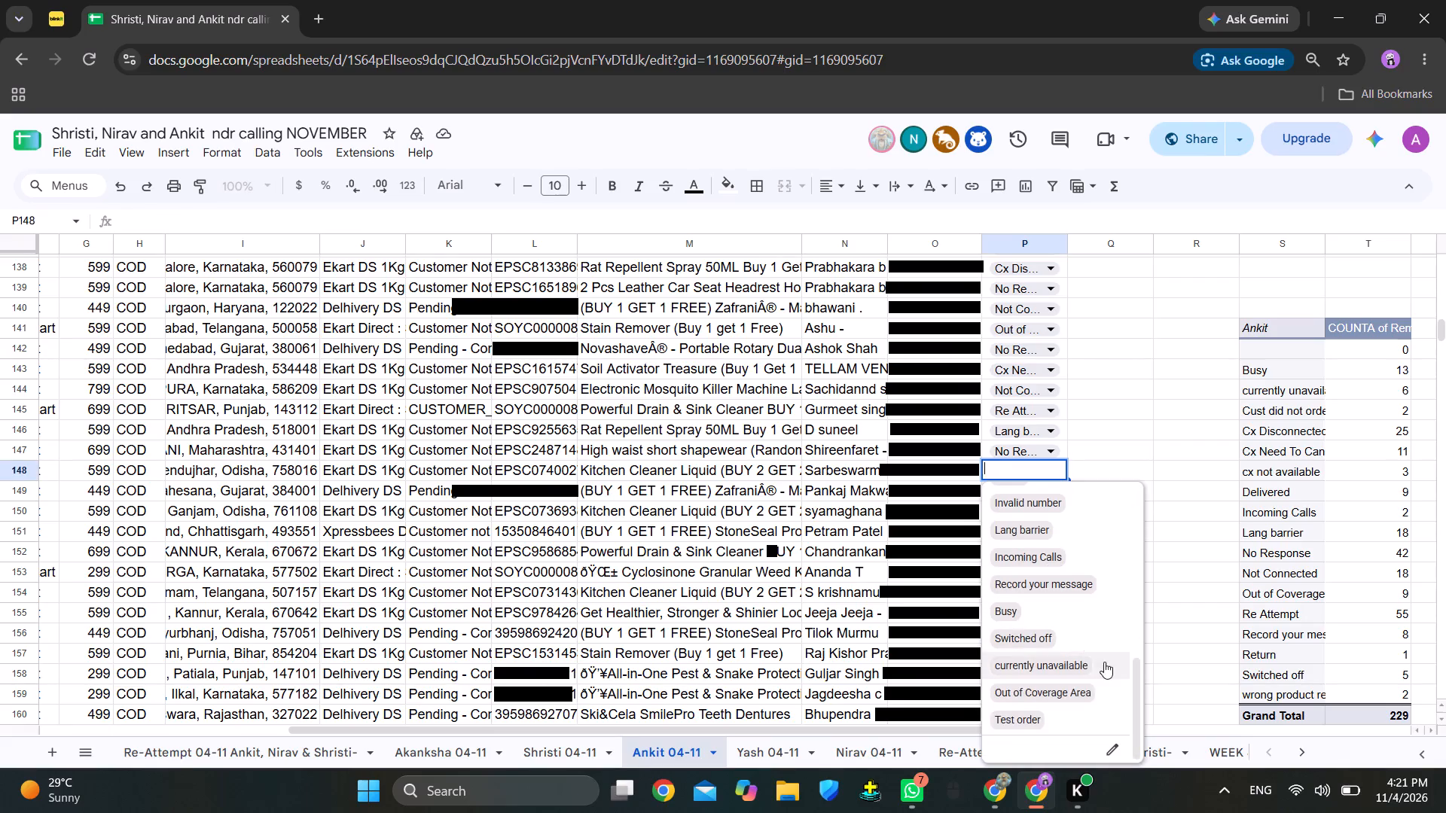
{"action": "left_click", "coordinate": [1073, 664]}
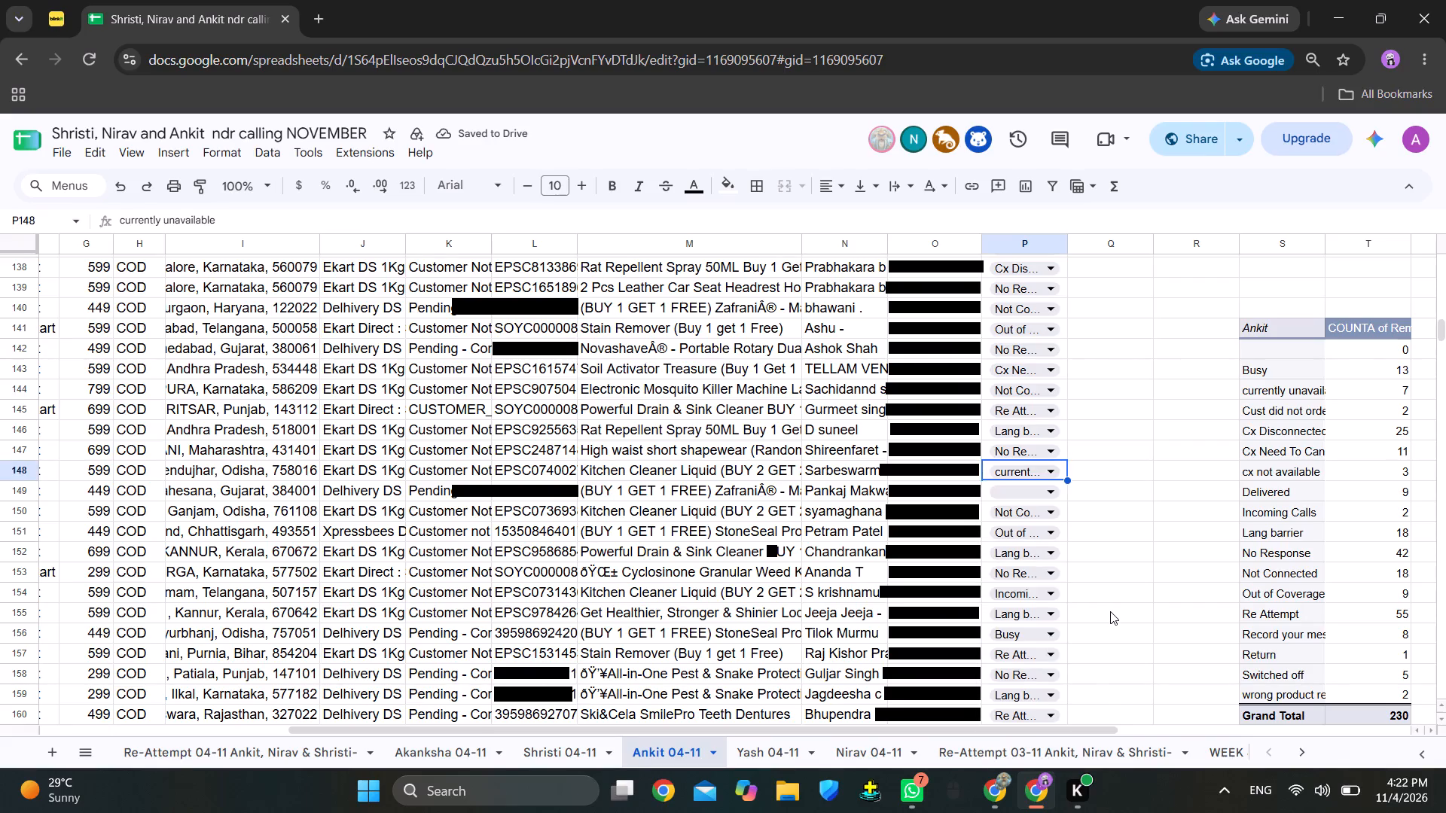
Set the remark in P95 to Switched off.
{"action": "scroll", "coordinate": [1125, 604], "scroll_direction": "up", "scroll_amount": 3}
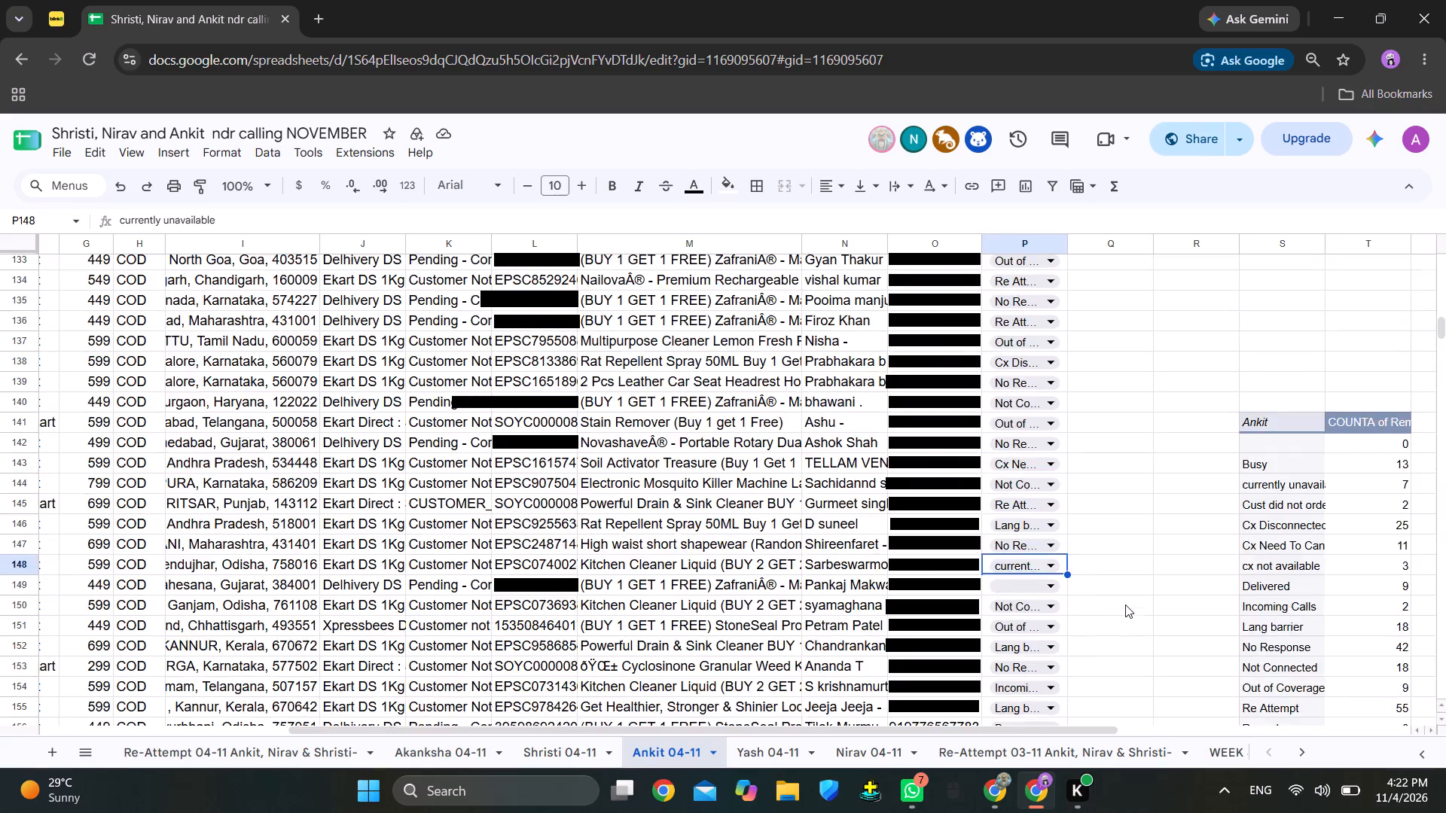
{"action": "scroll", "coordinate": [1125, 604], "scroll_direction": "up", "scroll_amount": 2}
{"action": "scroll", "coordinate": [1125, 604], "scroll_direction": "down", "scroll_amount": 1}
{"action": "scroll", "coordinate": [1125, 604], "scroll_direction": "up", "scroll_amount": 7}
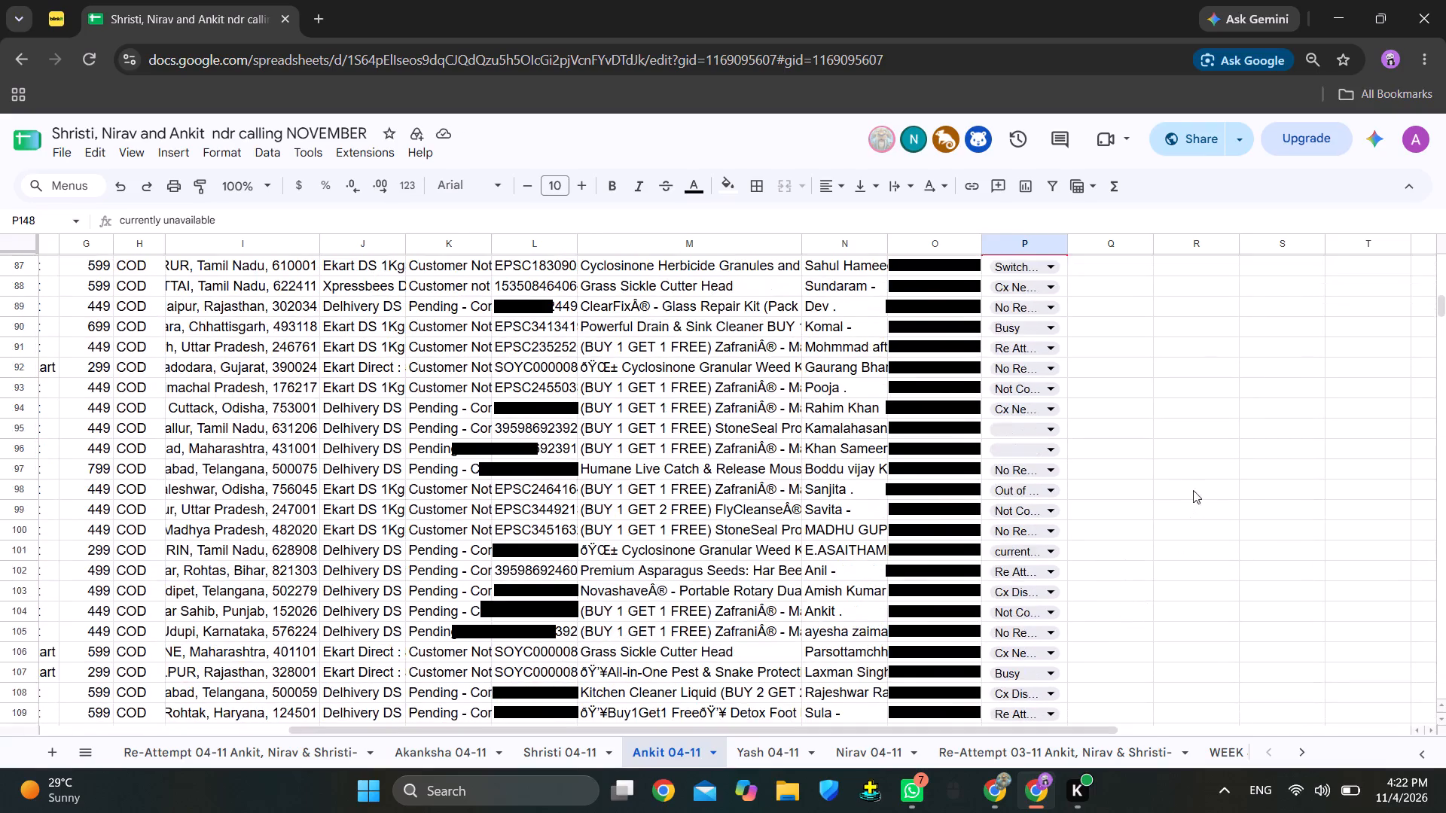
{"action": "scroll", "coordinate": [1176, 505], "scroll_direction": "down", "scroll_amount": 1}
{"action": "scroll", "coordinate": [1176, 510], "scroll_direction": "up", "scroll_amount": 1}
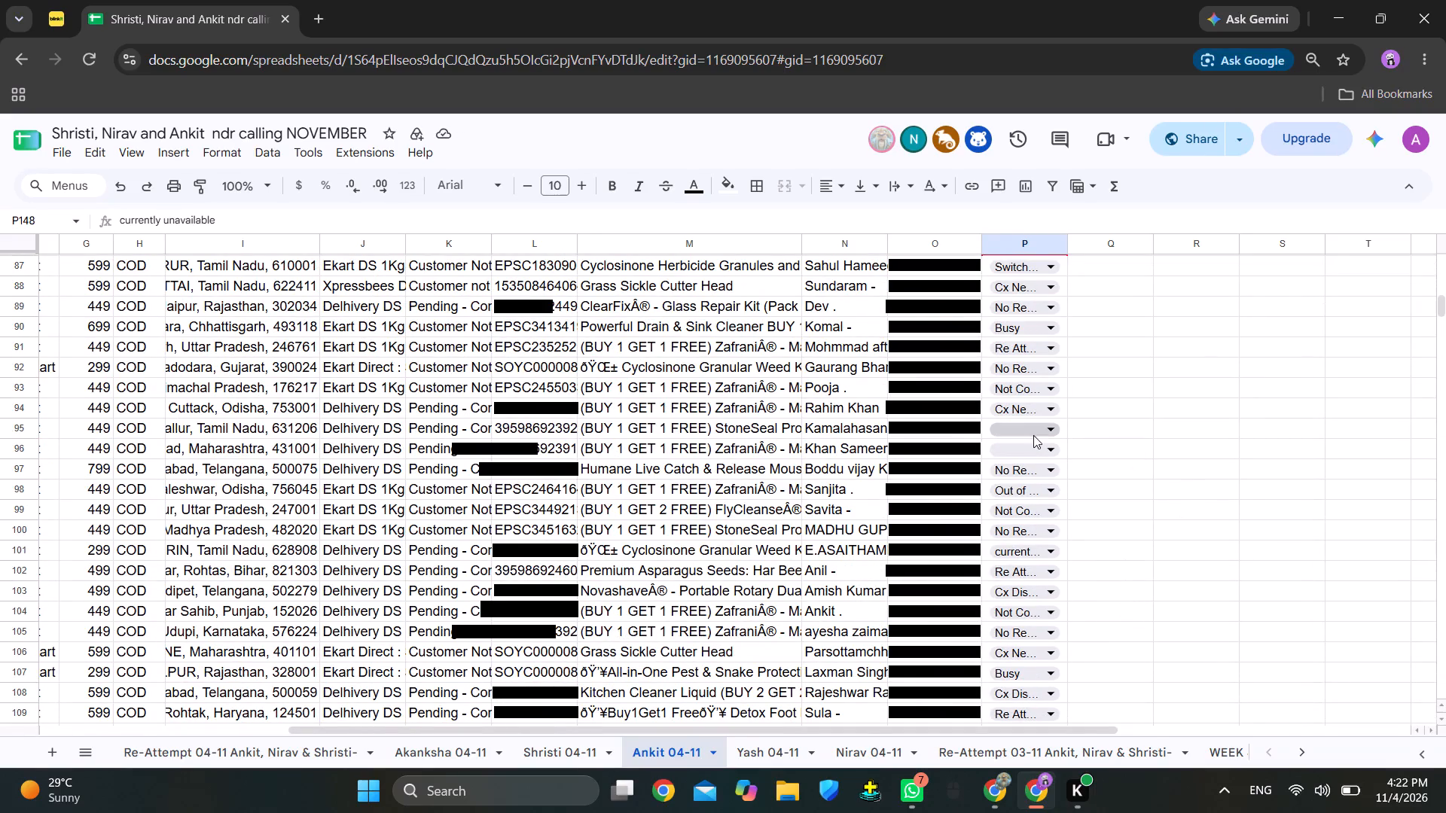
{"action": "left_click", "coordinate": [1040, 433]}
{"action": "scroll", "coordinate": [1107, 532], "scroll_direction": "down", "scroll_amount": 4}
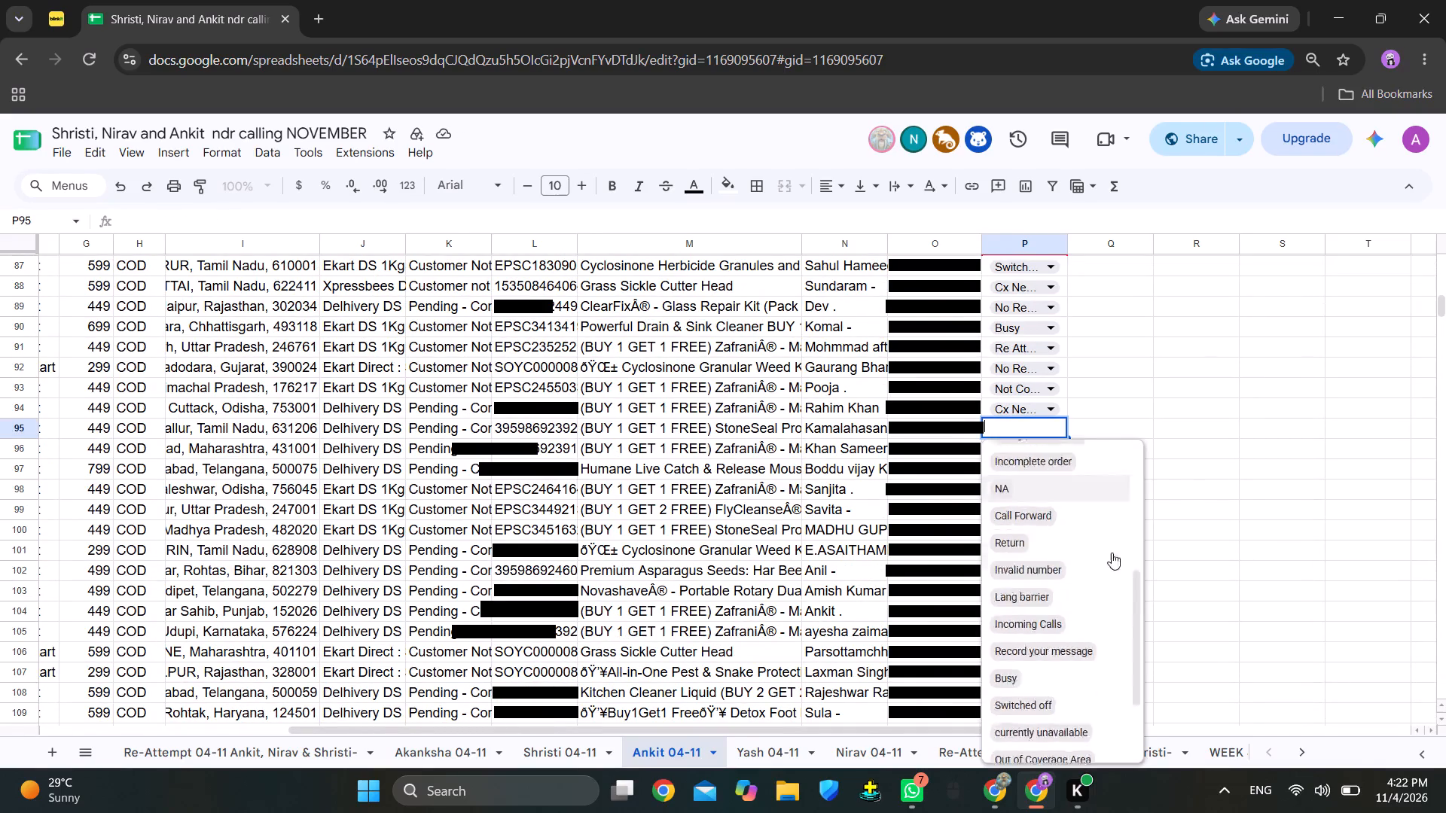
{"action": "scroll", "coordinate": [1112, 553], "scroll_direction": "down", "scroll_amount": 3}
{"action": "left_click", "coordinate": [1034, 632]}
Set the remark in P149 to Re Attempt.
{"action": "scroll", "coordinate": [1219, 598], "scroll_direction": "down", "scroll_amount": 9}
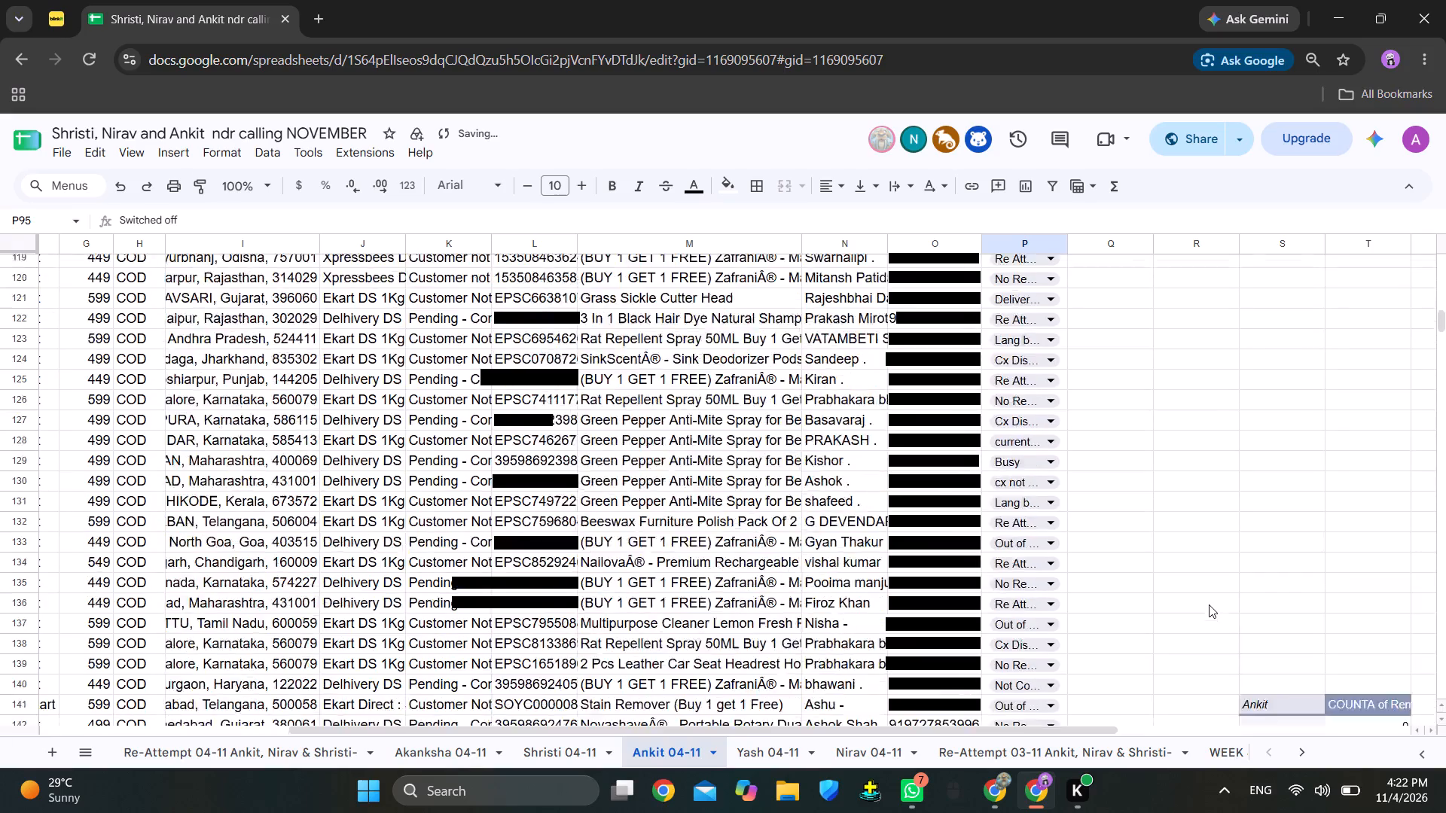
{"action": "scroll", "coordinate": [1209, 604], "scroll_direction": "up", "scroll_amount": 1}
{"action": "scroll", "coordinate": [1209, 604], "scroll_direction": "down", "scroll_amount": 4}
{"action": "scroll", "coordinate": [1156, 585], "scroll_direction": "up", "scroll_amount": 1}
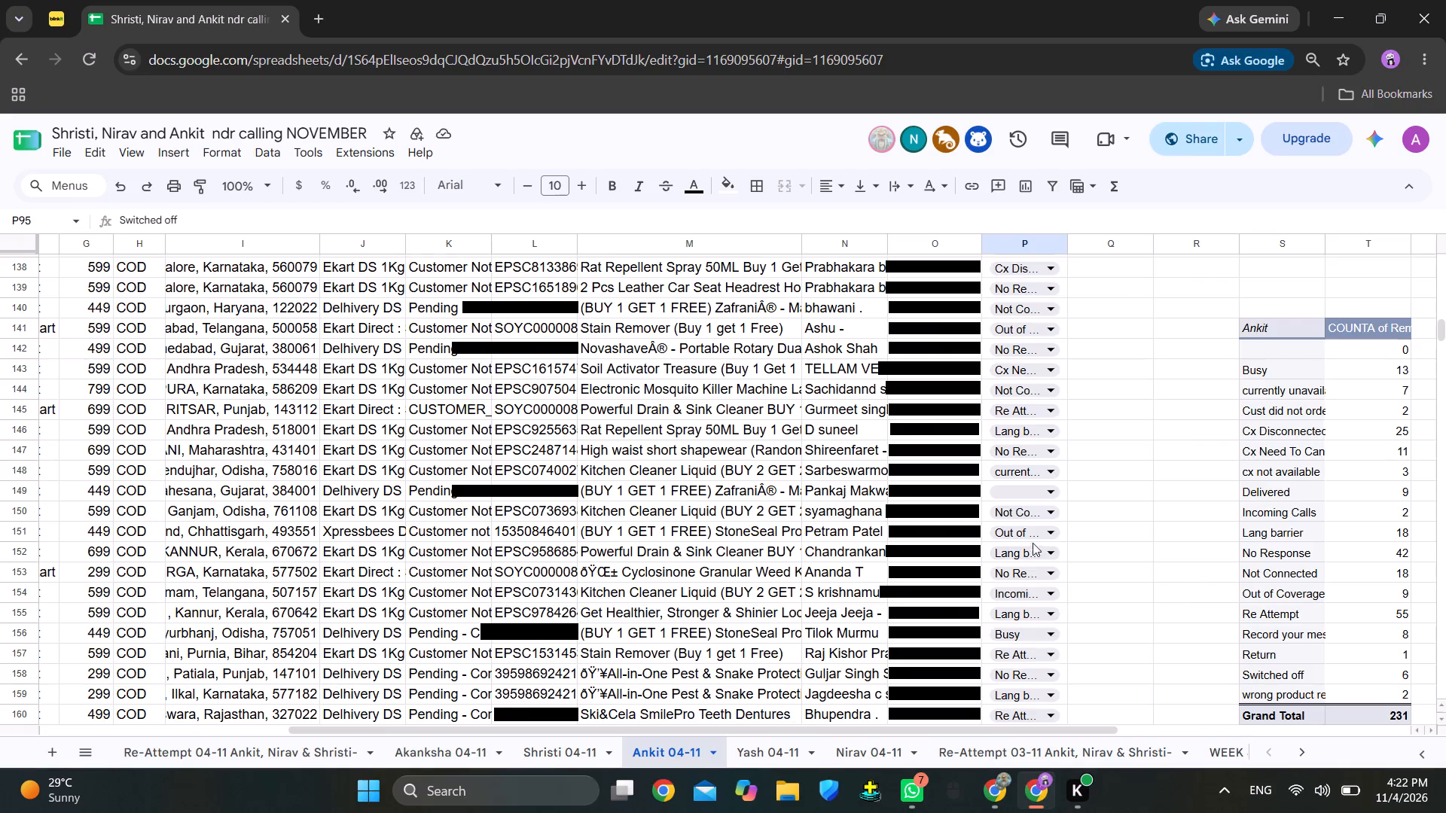
{"action": "left_click", "coordinate": [1038, 490]}
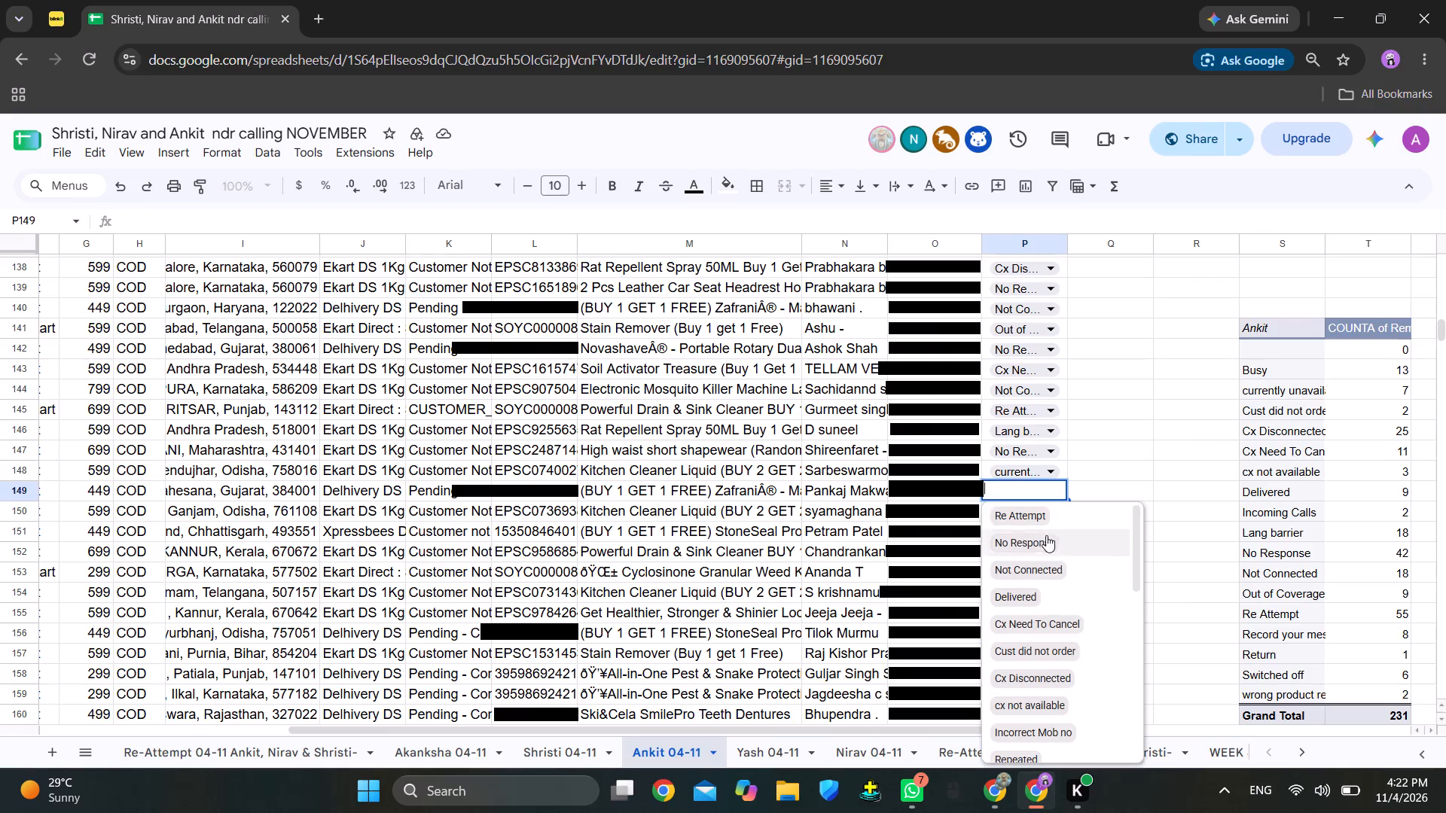
{"action": "left_click", "coordinate": [1031, 516]}
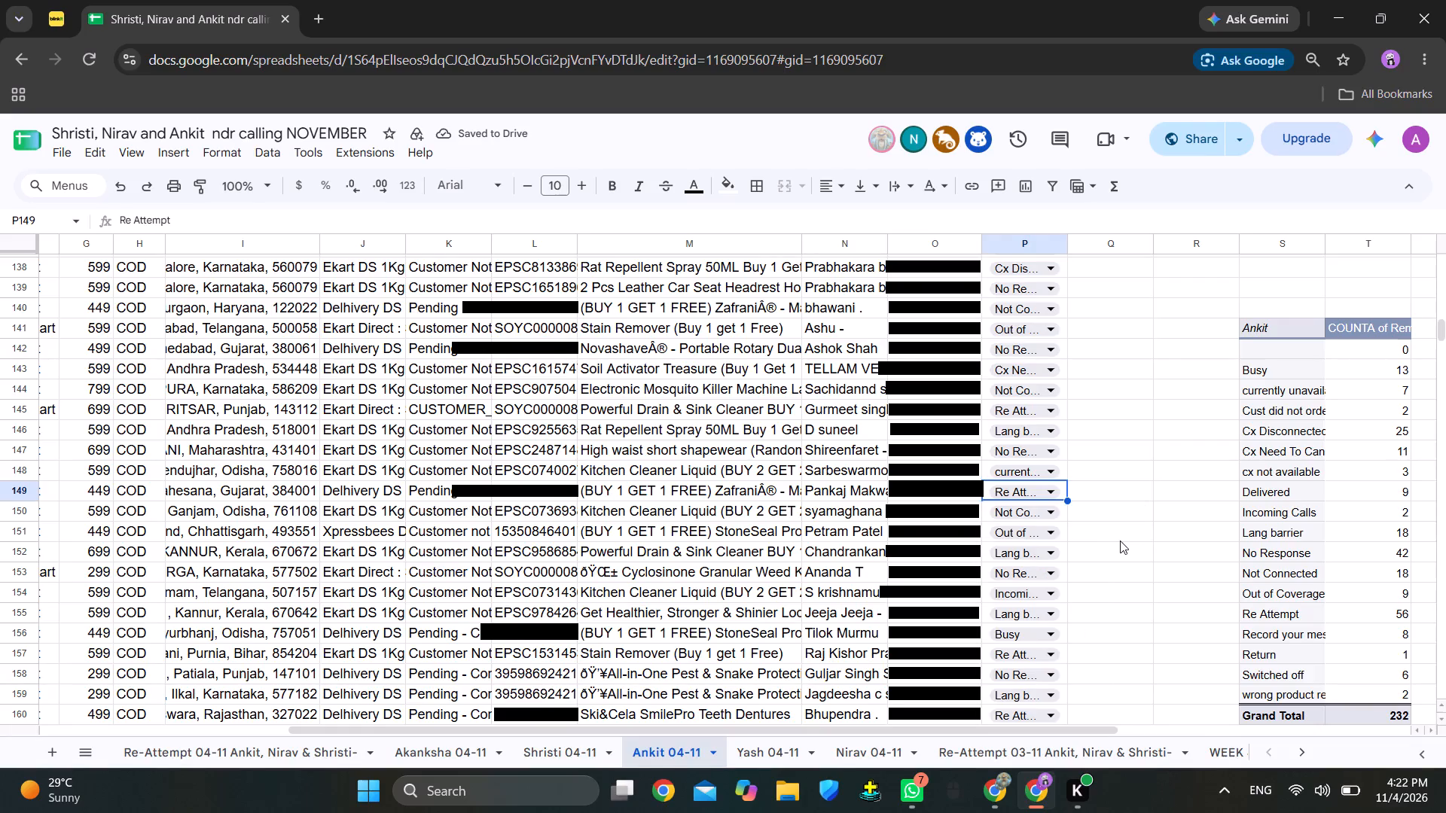
Set the remark in P96 to Not Connected.
{"action": "scroll", "coordinate": [1135, 535], "scroll_direction": "up", "scroll_amount": 10}
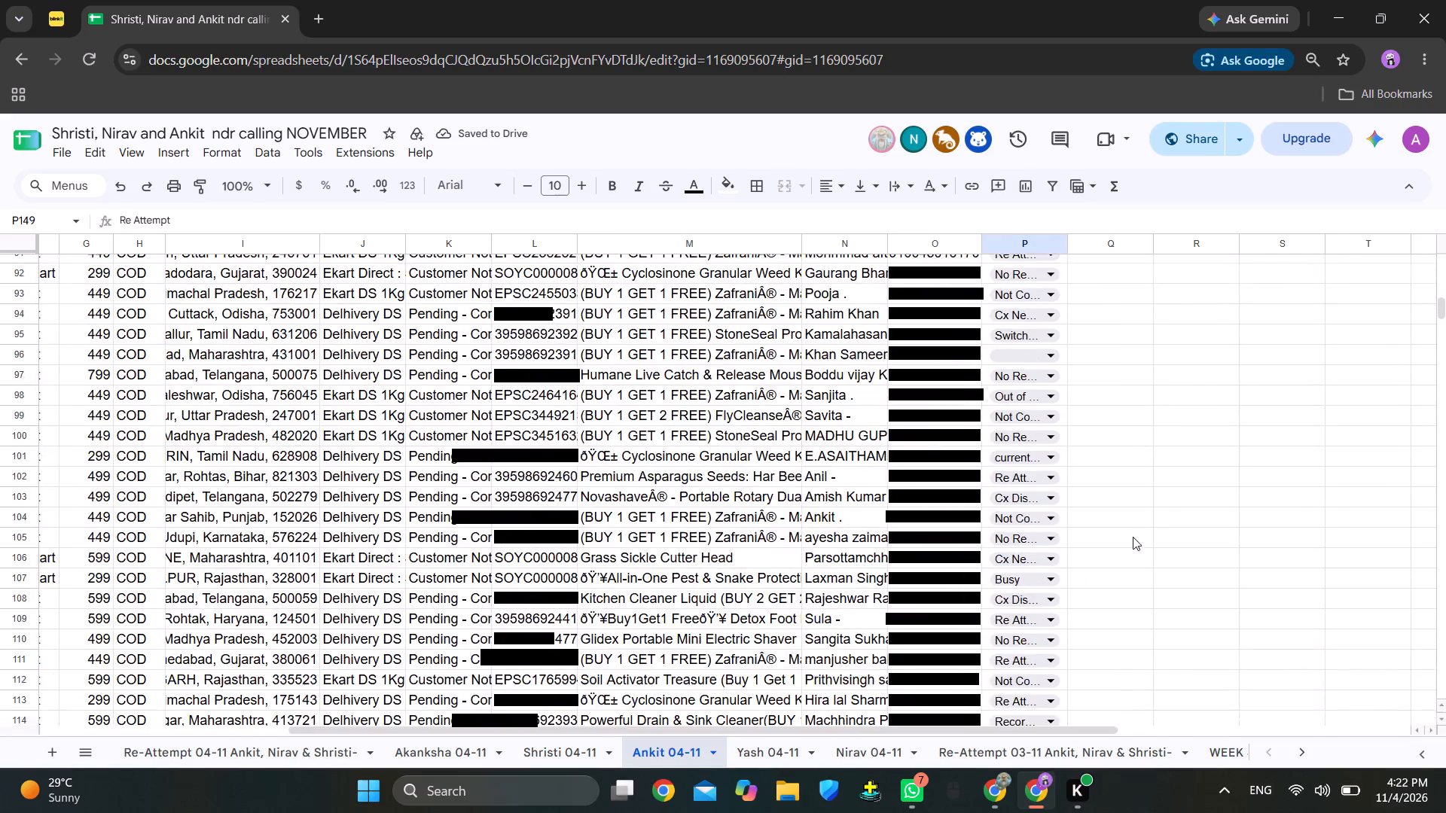
{"action": "scroll", "coordinate": [1133, 537], "scroll_direction": "up", "scroll_amount": 1}
{"action": "left_click", "coordinate": [1027, 449]}
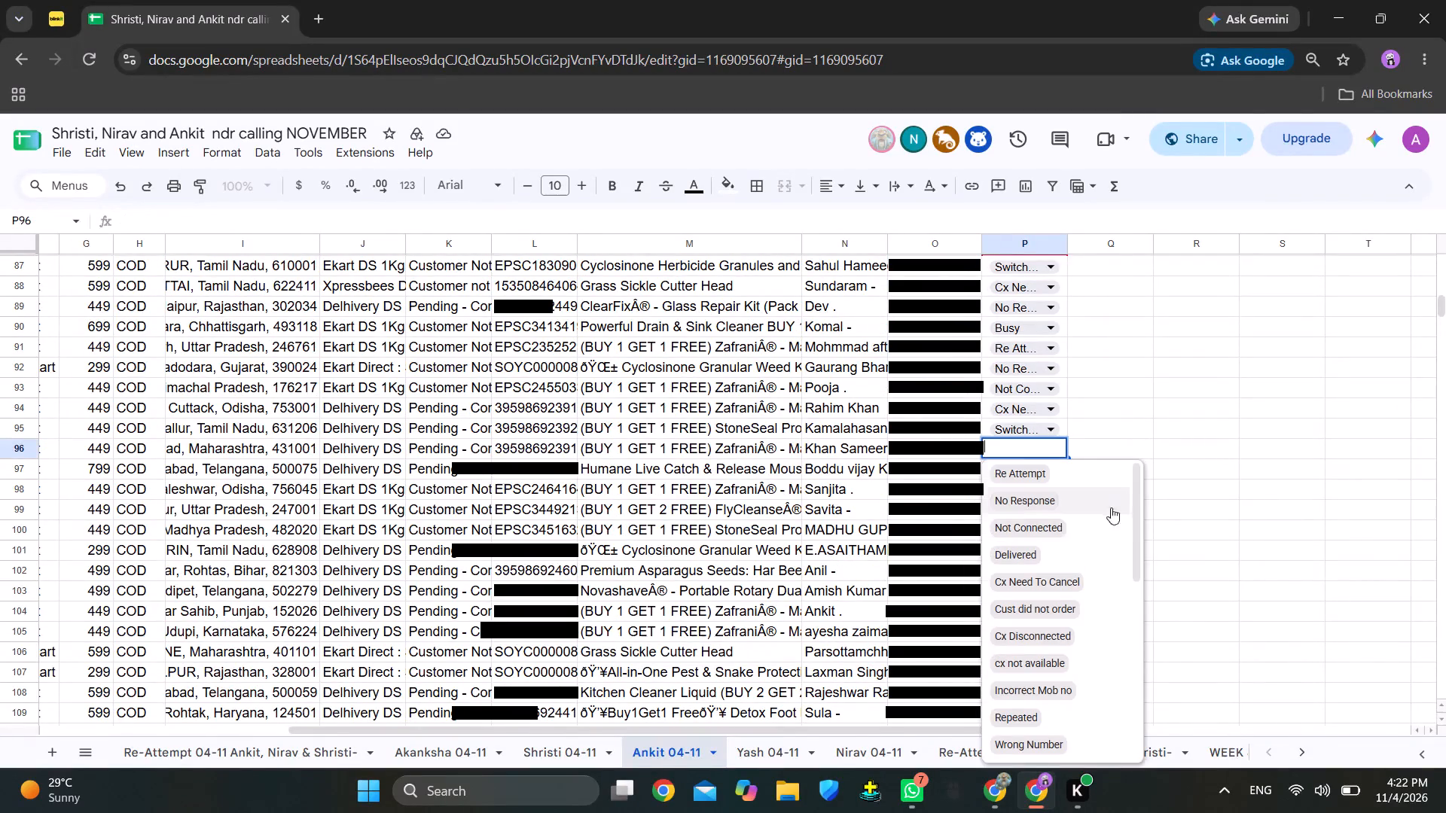
{"action": "left_click", "coordinate": [1045, 526]}
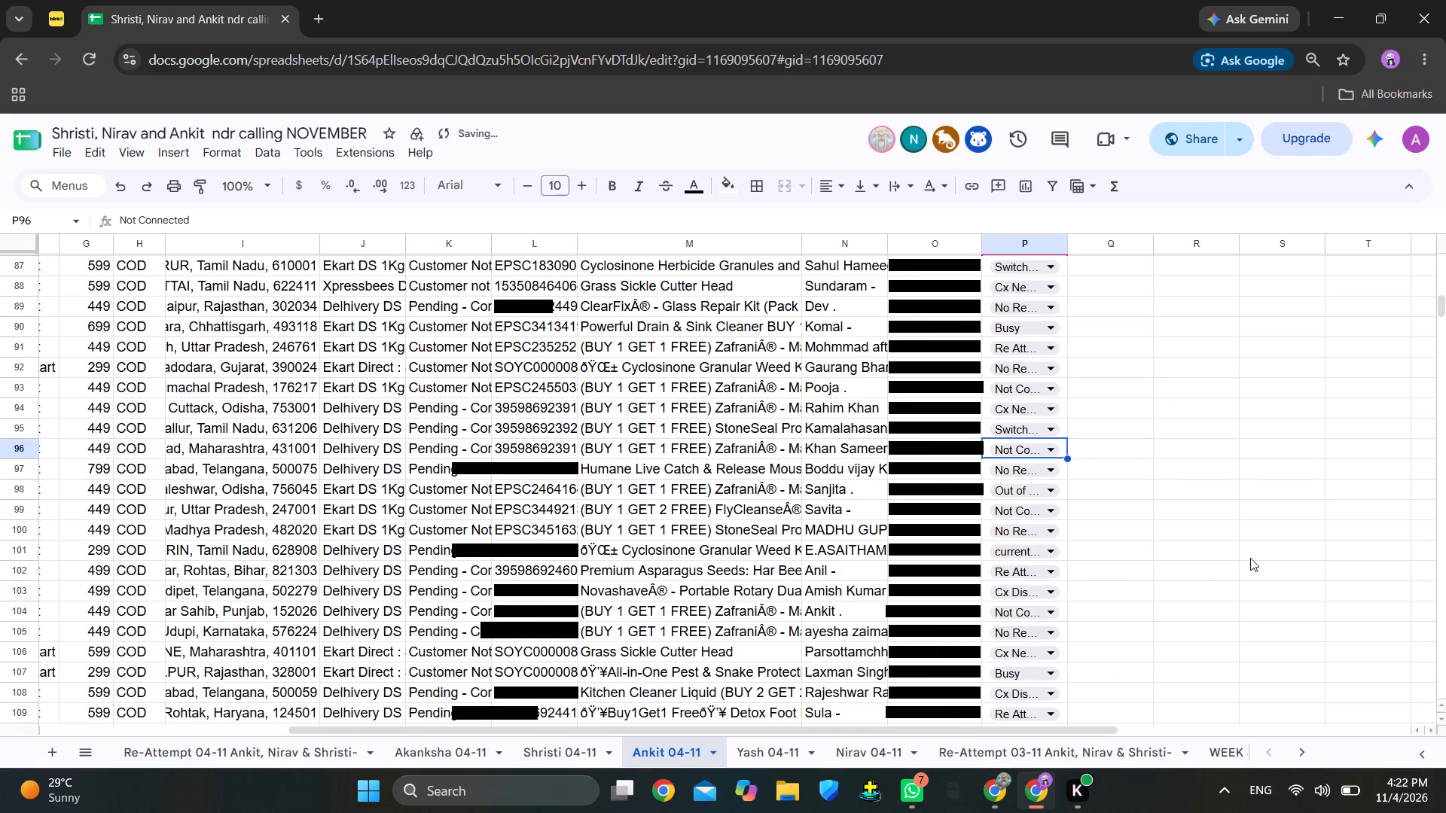
Widen column S slightly to give the remark labels of the pivot table more room.
{"action": "scroll", "coordinate": [1259, 556], "scroll_direction": "down", "scroll_amount": 11}
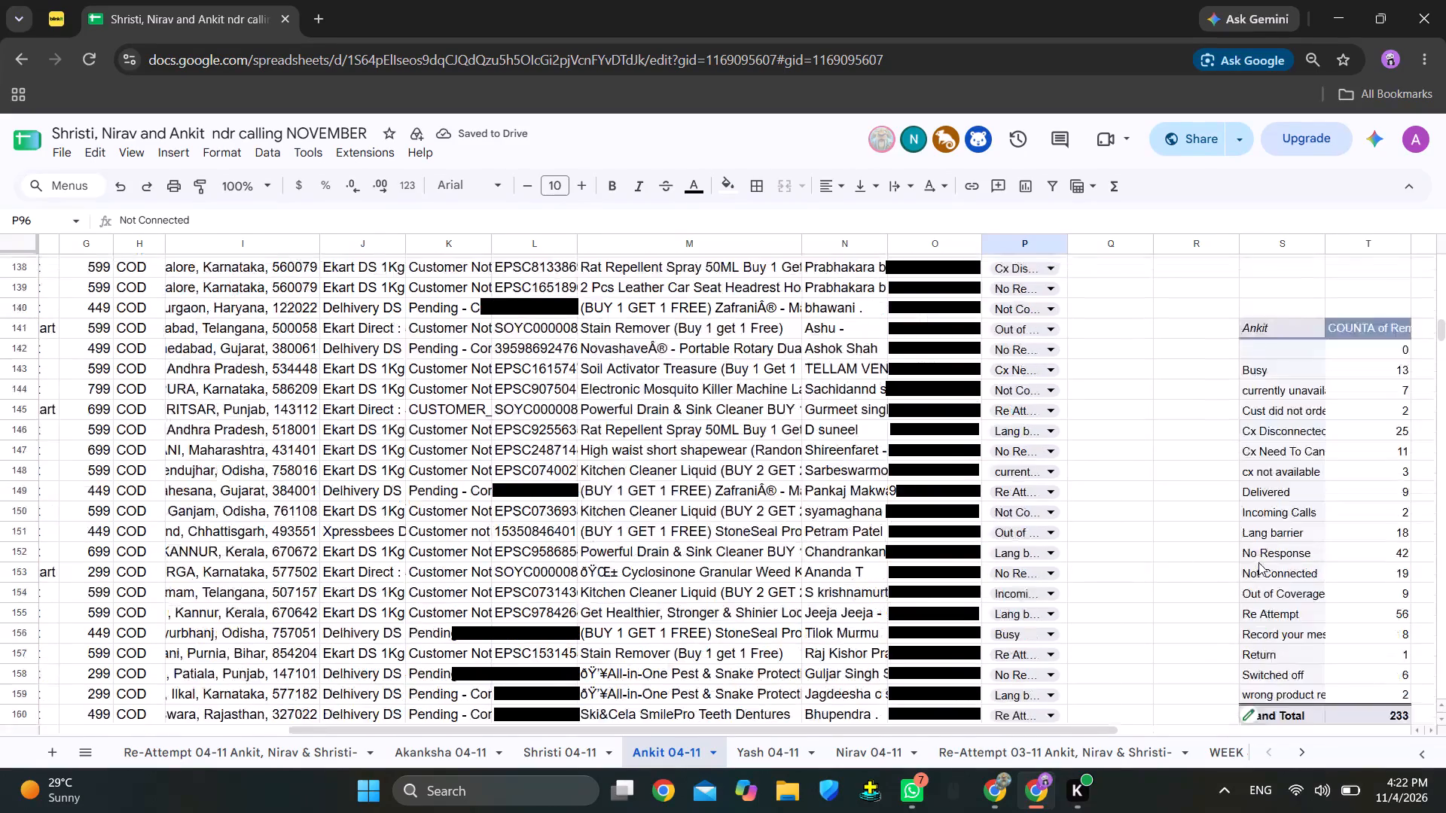
{"action": "scroll", "coordinate": [1258, 562], "scroll_direction": "down", "scroll_amount": 1}
{"action": "scroll", "coordinate": [1257, 553], "scroll_direction": "up", "scroll_amount": 1}
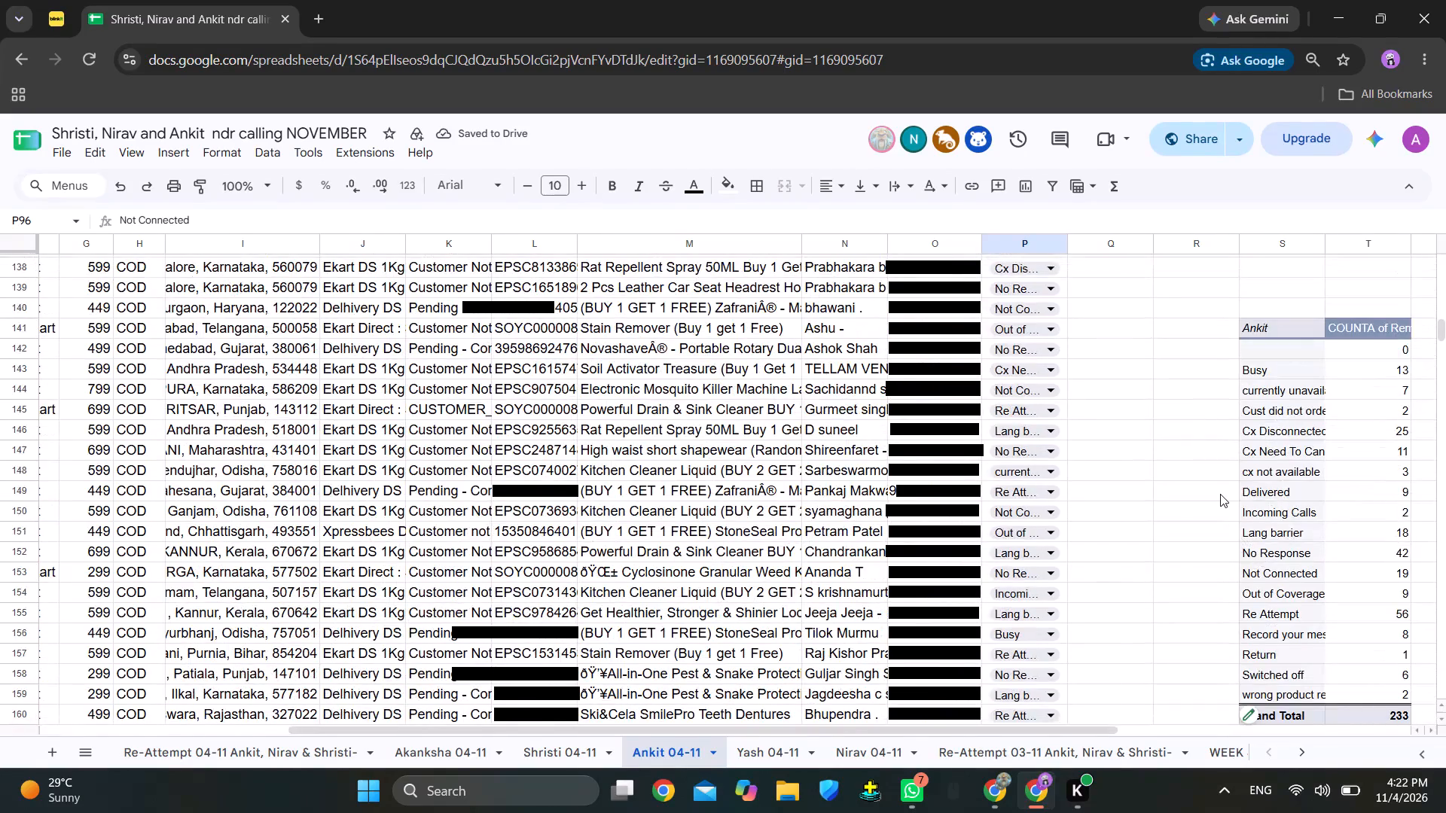
{"action": "scroll", "coordinate": [1219, 492], "scroll_direction": "down", "scroll_amount": 1}
{"action": "scroll", "coordinate": [1220, 492], "scroll_direction": "left", "scroll_amount": 2}
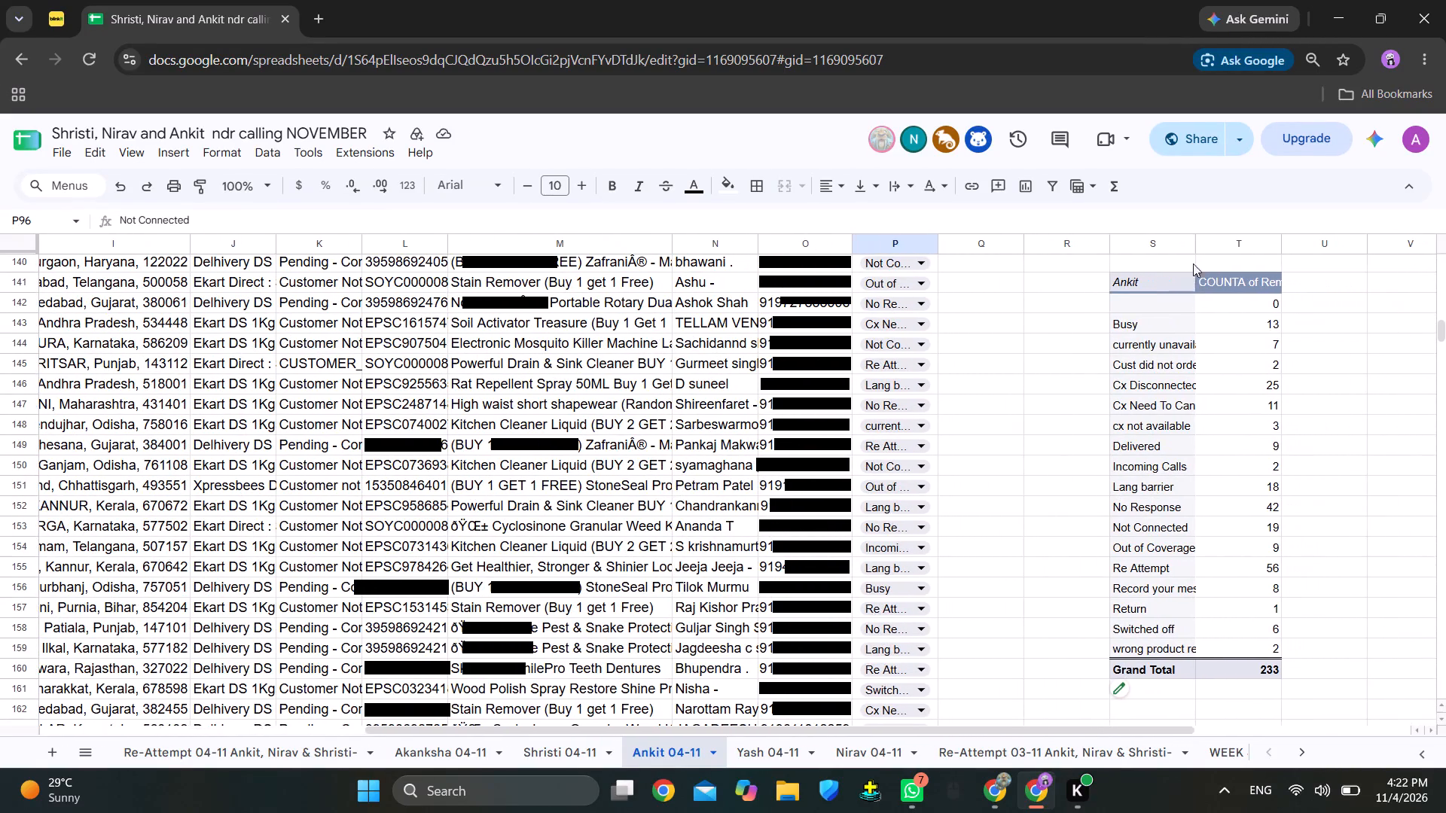
{"action": "left_click_drag", "start_coordinate": [1195, 244], "coordinate": [1227, 244]}
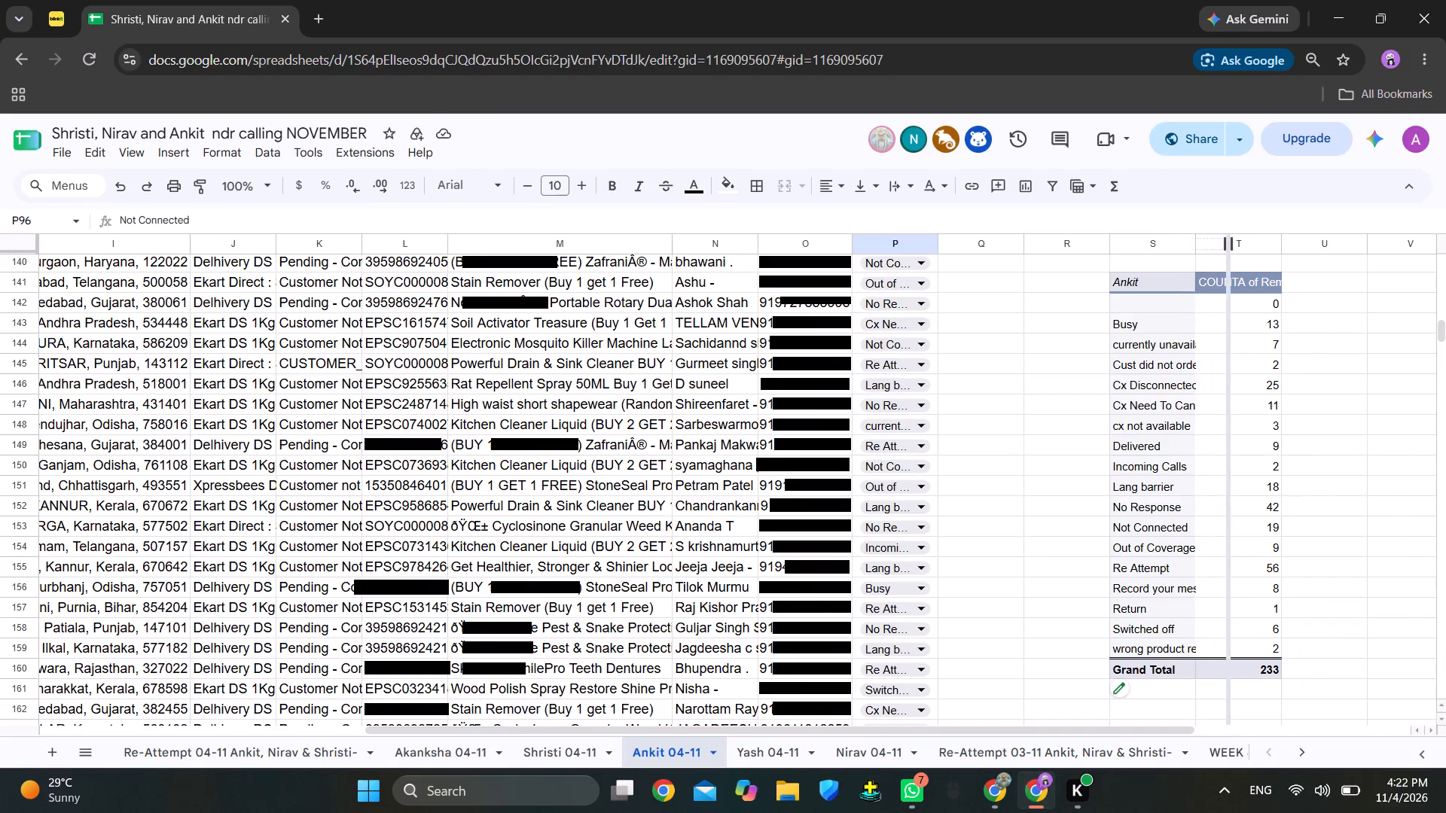
Widen column T until the full COUNTA of Remarks header of the pivot table fits.
{"action": "left_click_drag", "start_coordinate": [1315, 242], "coordinate": [1345, 245]}
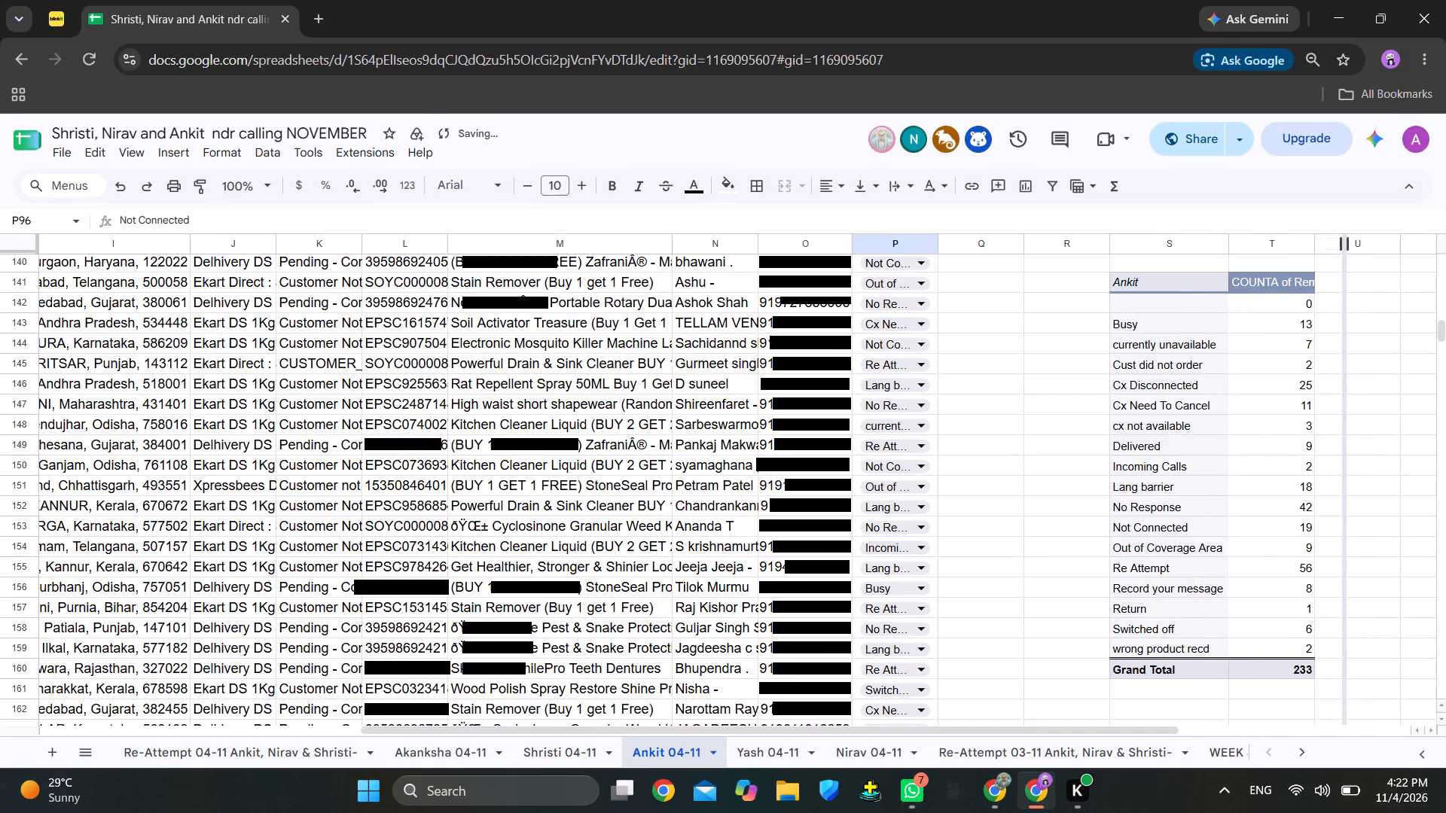
{"action": "left_click_drag", "start_coordinate": [1345, 245], "coordinate": [1348, 245]}
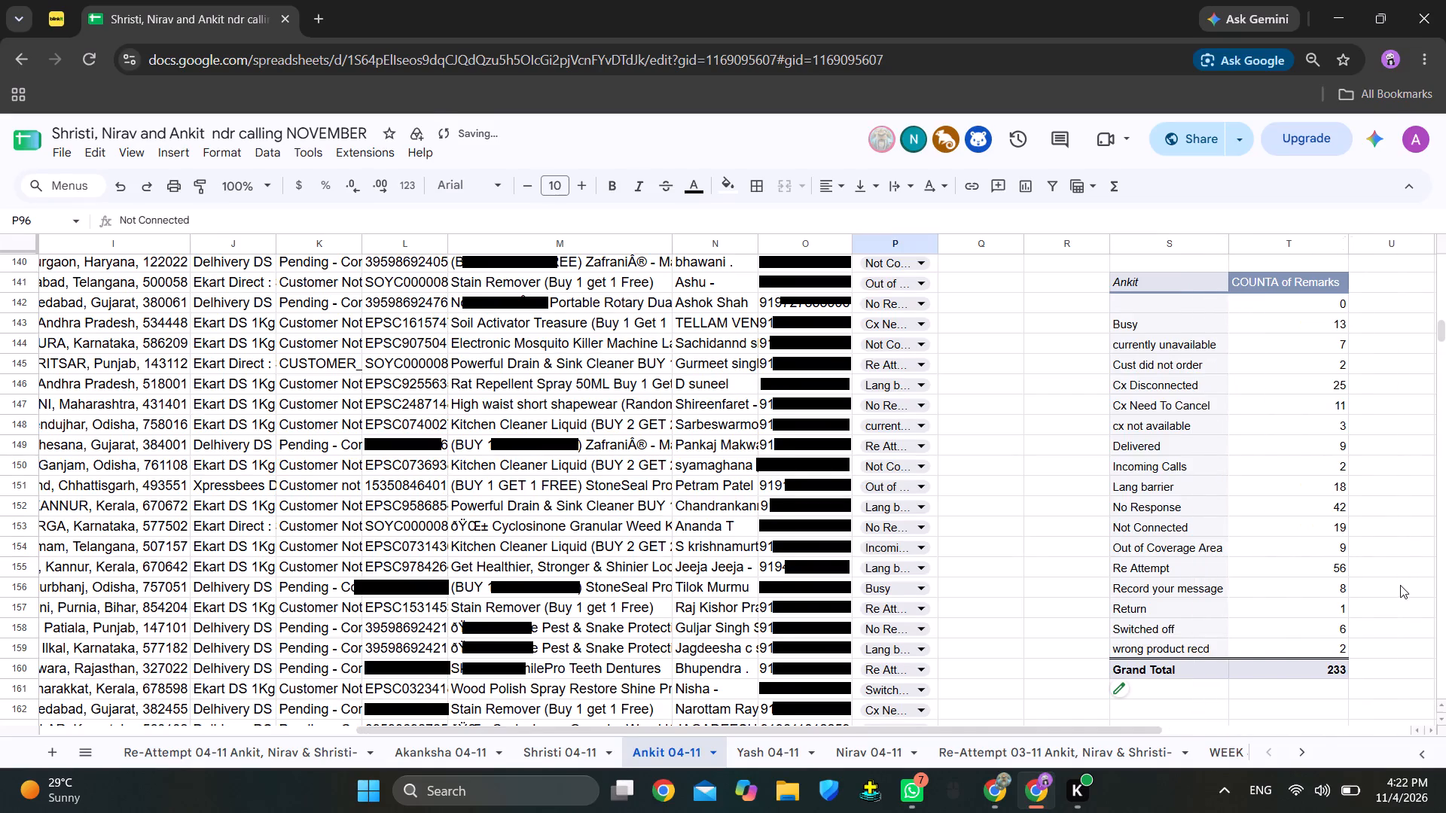
Review the column P remarks through the Ankit 04-11 rows for blanks, and check the pivot table summary.
{"action": "scroll", "coordinate": [992, 595], "scroll_direction": "down", "scroll_amount": 7}
{"action": "scroll", "coordinate": [990, 605], "scroll_direction": "up", "scroll_amount": 1}
{"action": "scroll", "coordinate": [991, 606], "scroll_direction": "down", "scroll_amount": 9}
{"action": "scroll", "coordinate": [1011, 603], "scroll_direction": "up", "scroll_amount": 1}
{"action": "scroll", "coordinate": [1016, 603], "scroll_direction": "down", "scroll_amount": 1}
{"action": "scroll", "coordinate": [1016, 603], "scroll_direction": "up", "scroll_amount": 1}
{"action": "scroll", "coordinate": [1016, 603], "scroll_direction": "down", "scroll_amount": 1}
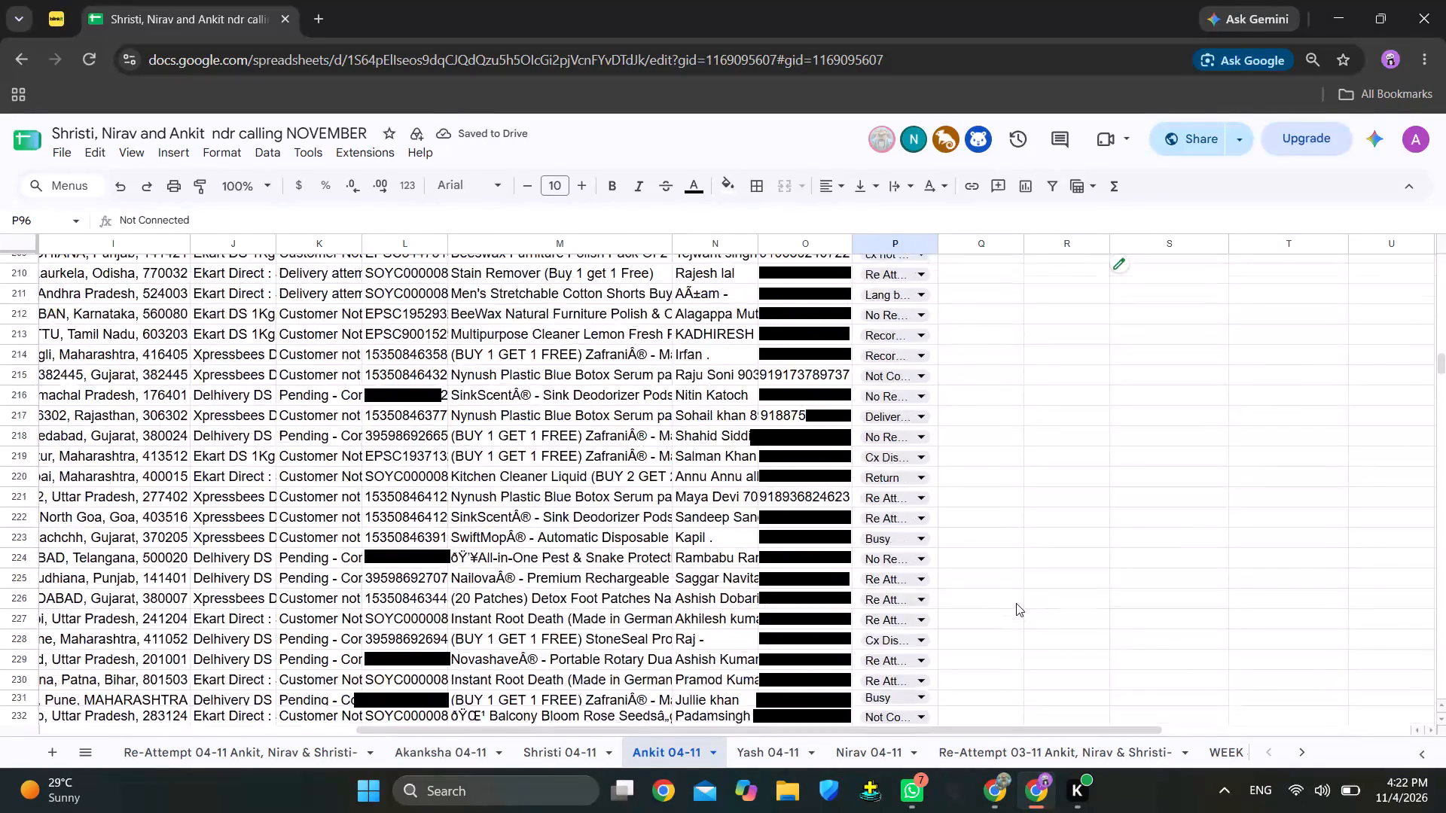
{"action": "scroll", "coordinate": [1016, 603], "scroll_direction": "down", "scroll_amount": 3}
{"action": "scroll", "coordinate": [1019, 602], "scroll_direction": "up", "scroll_amount": 3}
{"action": "scroll", "coordinate": [1019, 602], "scroll_direction": "down", "scroll_amount": 1}
{"action": "scroll", "coordinate": [1019, 602], "scroll_direction": "up", "scroll_amount": 2}
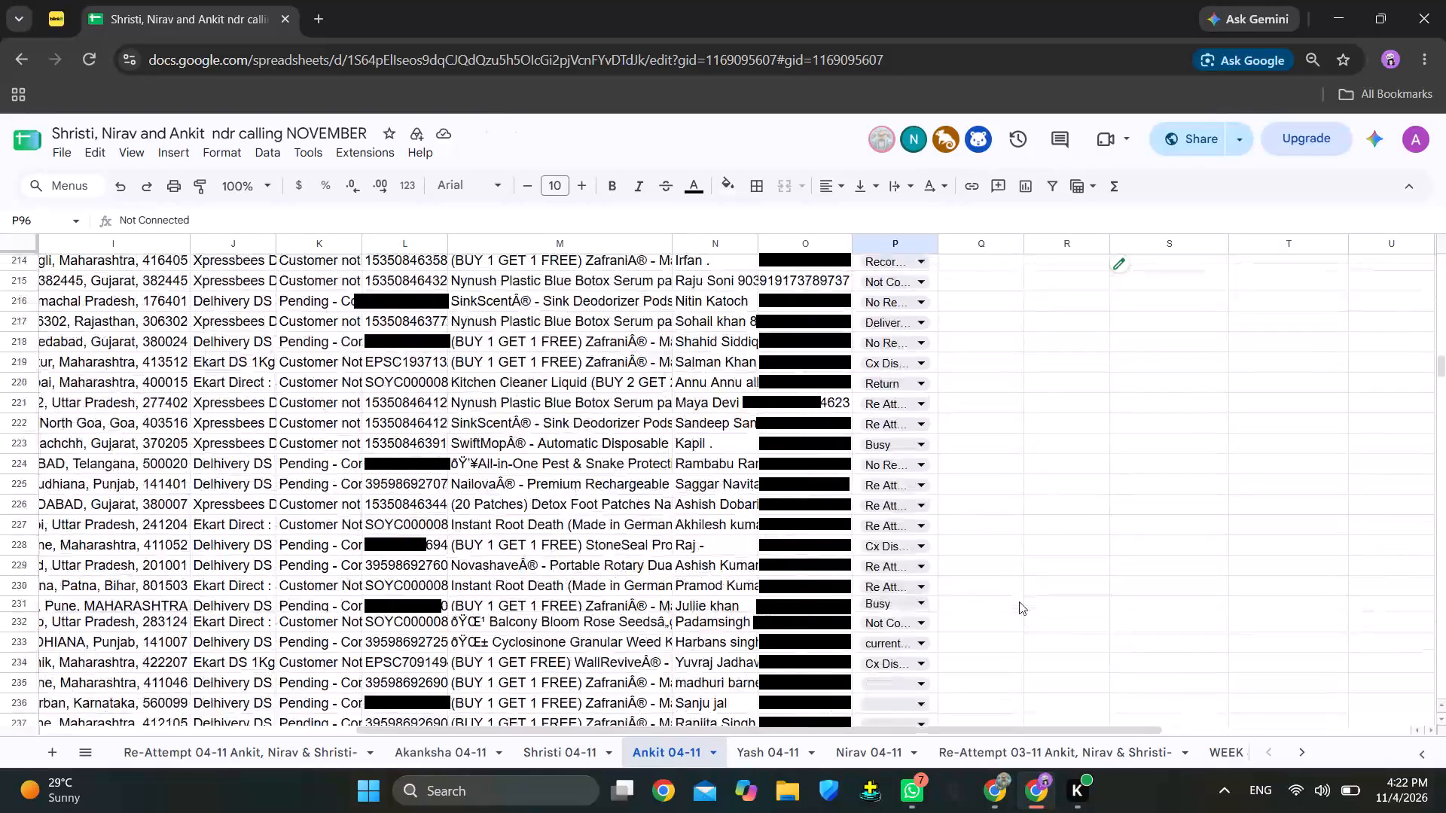
{"action": "scroll", "coordinate": [1019, 601], "scroll_direction": "up", "scroll_amount": 4}
{"action": "scroll", "coordinate": [1021, 592], "scroll_direction": "down", "scroll_amount": 1}
{"action": "scroll", "coordinate": [1021, 592], "scroll_direction": "up", "scroll_amount": 5}
{"action": "scroll", "coordinate": [1021, 592], "scroll_direction": "down", "scroll_amount": 1}
{"action": "scroll", "coordinate": [1021, 592], "scroll_direction": "up", "scroll_amount": 1}
{"action": "scroll", "coordinate": [1021, 592], "scroll_direction": "down", "scroll_amount": 1}
{"action": "scroll", "coordinate": [1021, 592], "scroll_direction": "up", "scroll_amount": 7}
{"action": "scroll", "coordinate": [1021, 592], "scroll_direction": "down", "scroll_amount": 1}
{"action": "scroll", "coordinate": [1021, 592], "scroll_direction": "up", "scroll_amount": 11}
{"action": "scroll", "coordinate": [1021, 592], "scroll_direction": "down", "scroll_amount": 1}
{"action": "scroll", "coordinate": [1021, 592], "scroll_direction": "up", "scroll_amount": 1}
{"action": "scroll", "coordinate": [1021, 592], "scroll_direction": "down", "scroll_amount": 1}
{"action": "scroll", "coordinate": [1021, 592], "scroll_direction": "up", "scroll_amount": 2}
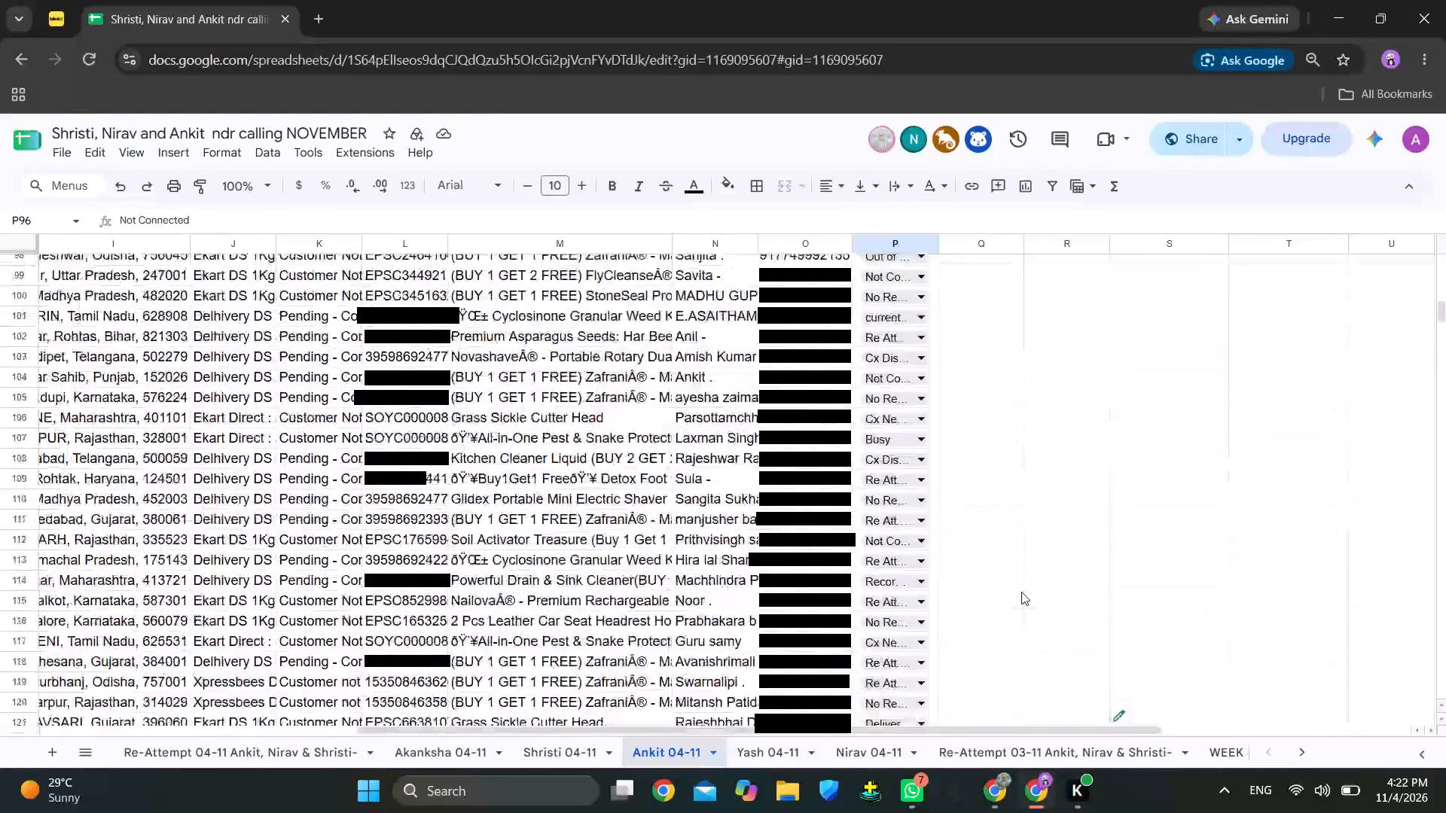
{"action": "scroll", "coordinate": [1021, 592], "scroll_direction": "up", "scroll_amount": 6}
{"action": "scroll", "coordinate": [1022, 590], "scroll_direction": "down", "scroll_amount": 1}
{"action": "scroll", "coordinate": [1022, 590], "scroll_direction": "up", "scroll_amount": 6}
{"action": "scroll", "coordinate": [1022, 590], "scroll_direction": "down", "scroll_amount": 1}
{"action": "scroll", "coordinate": [1022, 590], "scroll_direction": "up", "scroll_amount": 5}
{"action": "scroll", "coordinate": [1022, 590], "scroll_direction": "down", "scroll_amount": 1}
{"action": "scroll", "coordinate": [1022, 590], "scroll_direction": "up", "scroll_amount": 13}
{"action": "scroll", "coordinate": [1023, 592], "scroll_direction": "down", "scroll_amount": 4}
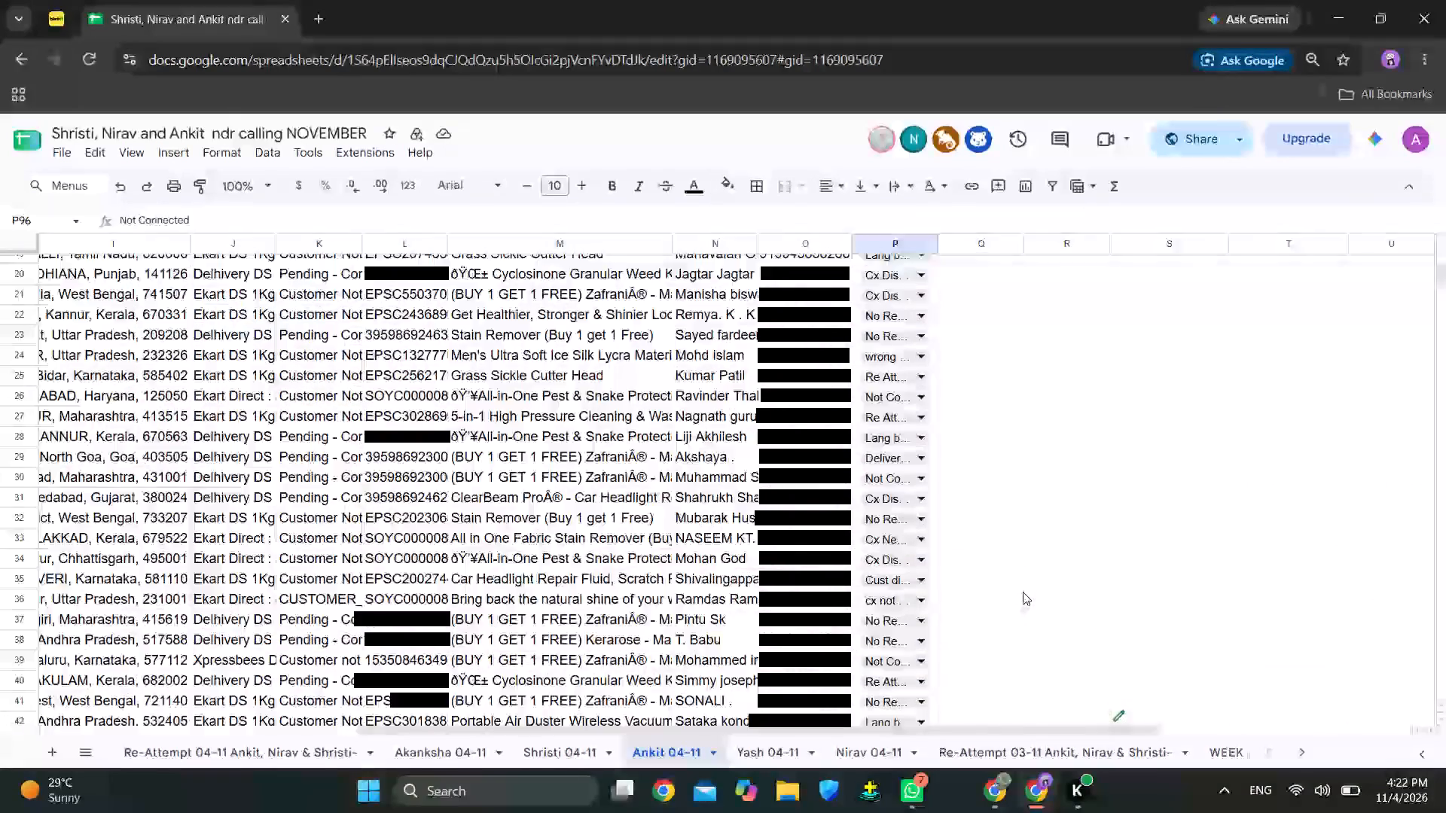
{"action": "scroll", "coordinate": [1023, 592], "scroll_direction": "down", "scroll_amount": 8}
{"action": "scroll", "coordinate": [1019, 604], "scroll_direction": "up", "scroll_amount": 2}
{"action": "scroll", "coordinate": [1019, 604], "scroll_direction": "down", "scroll_amount": 10}
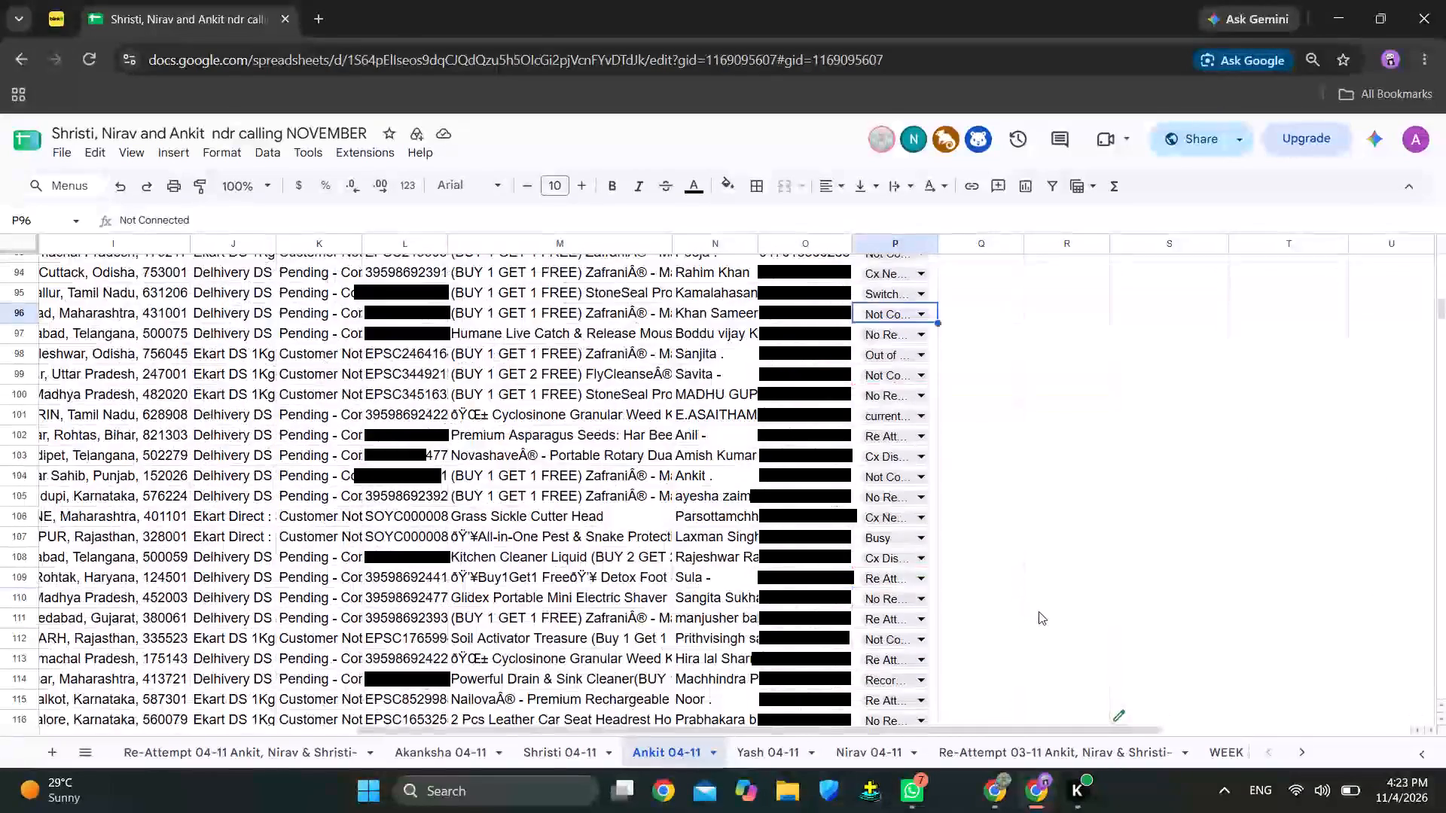
{"action": "scroll", "coordinate": [1039, 611], "scroll_direction": "down", "scroll_amount": 11}
{"action": "scroll", "coordinate": [1044, 614], "scroll_direction": "up", "scroll_amount": 1}
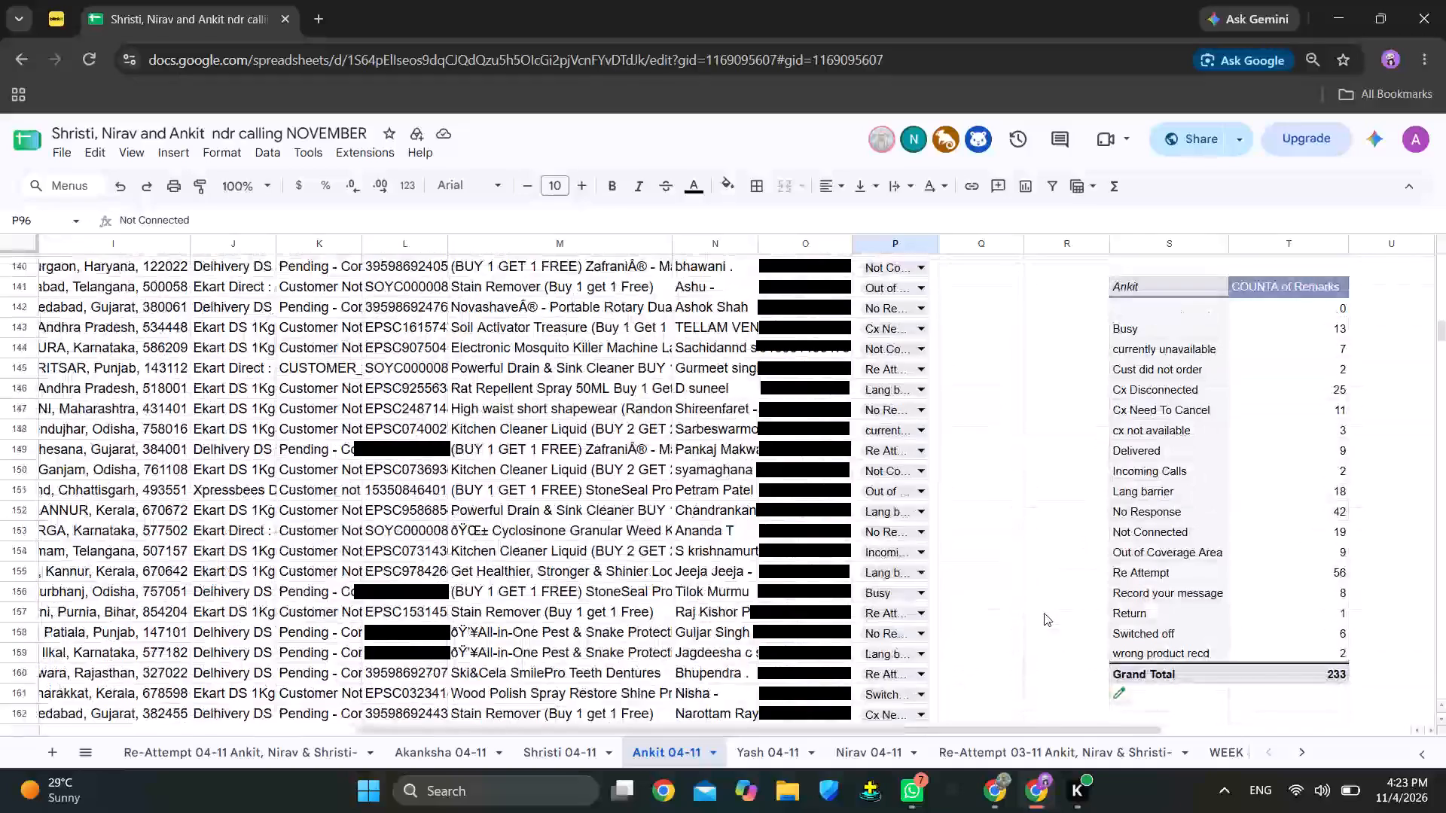
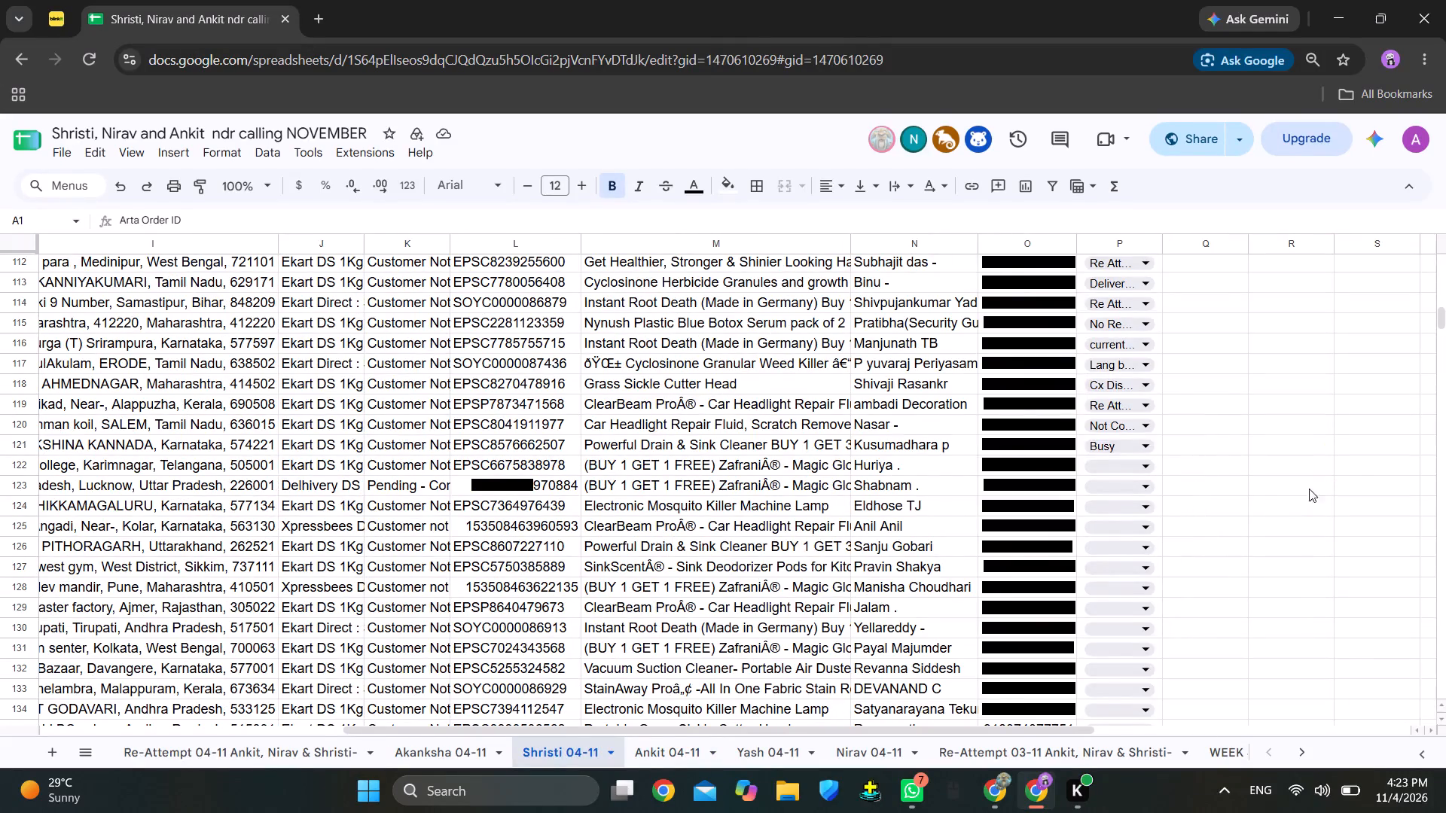
Look over the column P remarks in the Shristi 04-11 sheet, from row 112 back up to the header row.
{"action": "scroll", "coordinate": [1353, 464], "scroll_direction": "up", "scroll_amount": 14}
{"action": "scroll", "coordinate": [1320, 419], "scroll_direction": "down", "scroll_amount": 1}
{"action": "scroll", "coordinate": [1320, 419], "scroll_direction": "up", "scroll_amount": 1}
{"action": "scroll", "coordinate": [1319, 418], "scroll_direction": "down", "scroll_amount": 1}
{"action": "scroll", "coordinate": [1319, 418], "scroll_direction": "up", "scroll_amount": 12}
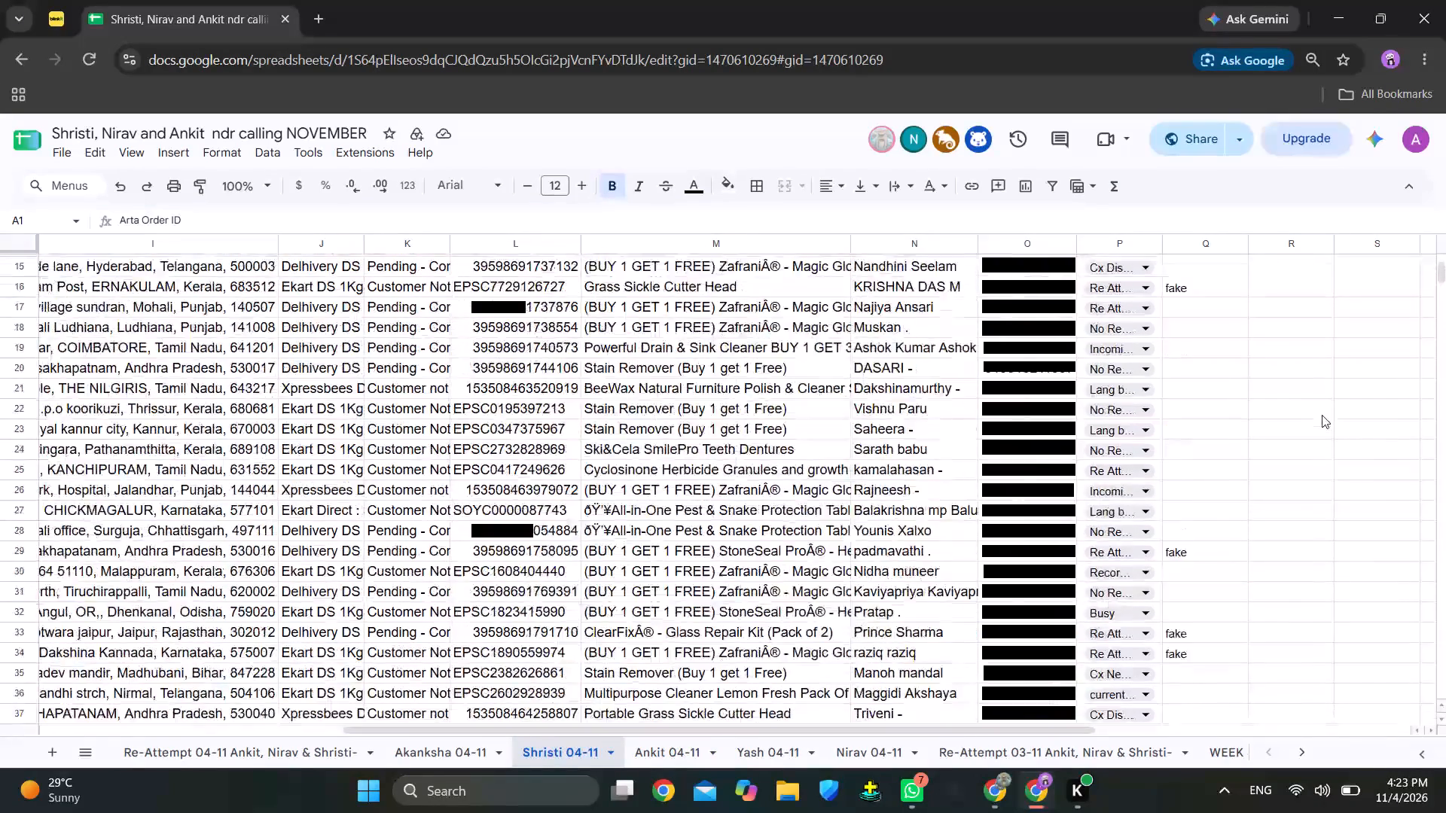
{"action": "scroll", "coordinate": [1322, 415], "scroll_direction": "up", "scroll_amount": 6}
{"action": "scroll", "coordinate": [1322, 415], "scroll_direction": "down", "scroll_amount": 1}
{"action": "scroll", "coordinate": [1322, 415], "scroll_direction": "up", "scroll_amount": 3}
{"action": "scroll", "coordinate": [1322, 415], "scroll_direction": "down", "scroll_amount": 1}
{"action": "scroll", "coordinate": [1322, 415], "scroll_direction": "up", "scroll_amount": 15}
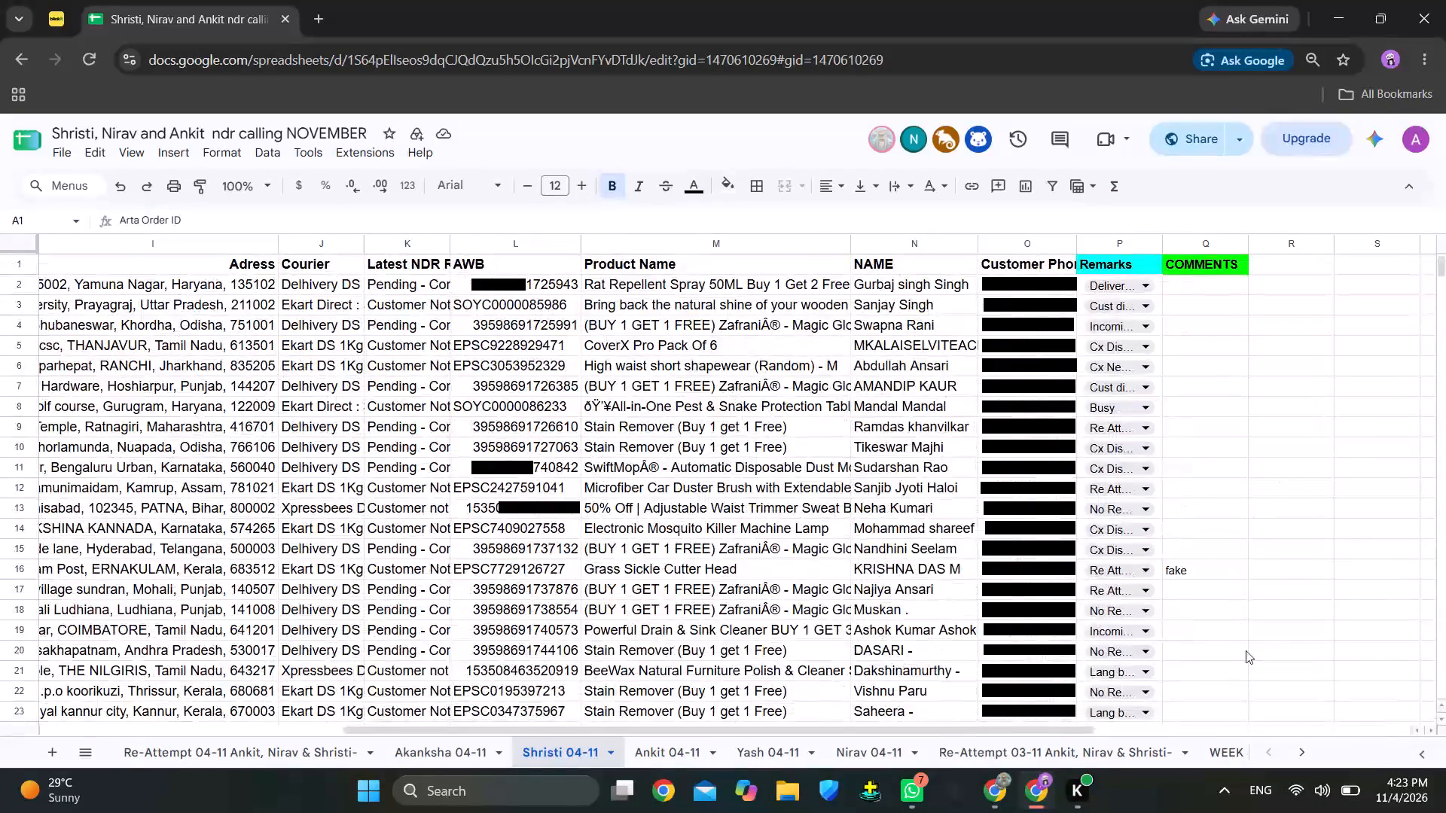
Insert a pivot table of the Remarks column P at S15 of the Shristi 04-11 sheet, showing the count of Remarks for each remark.
{"action": "left_click", "coordinate": [1115, 242]}
{"action": "scroll", "coordinate": [767, 285], "scroll_direction": "left", "scroll_amount": 1}
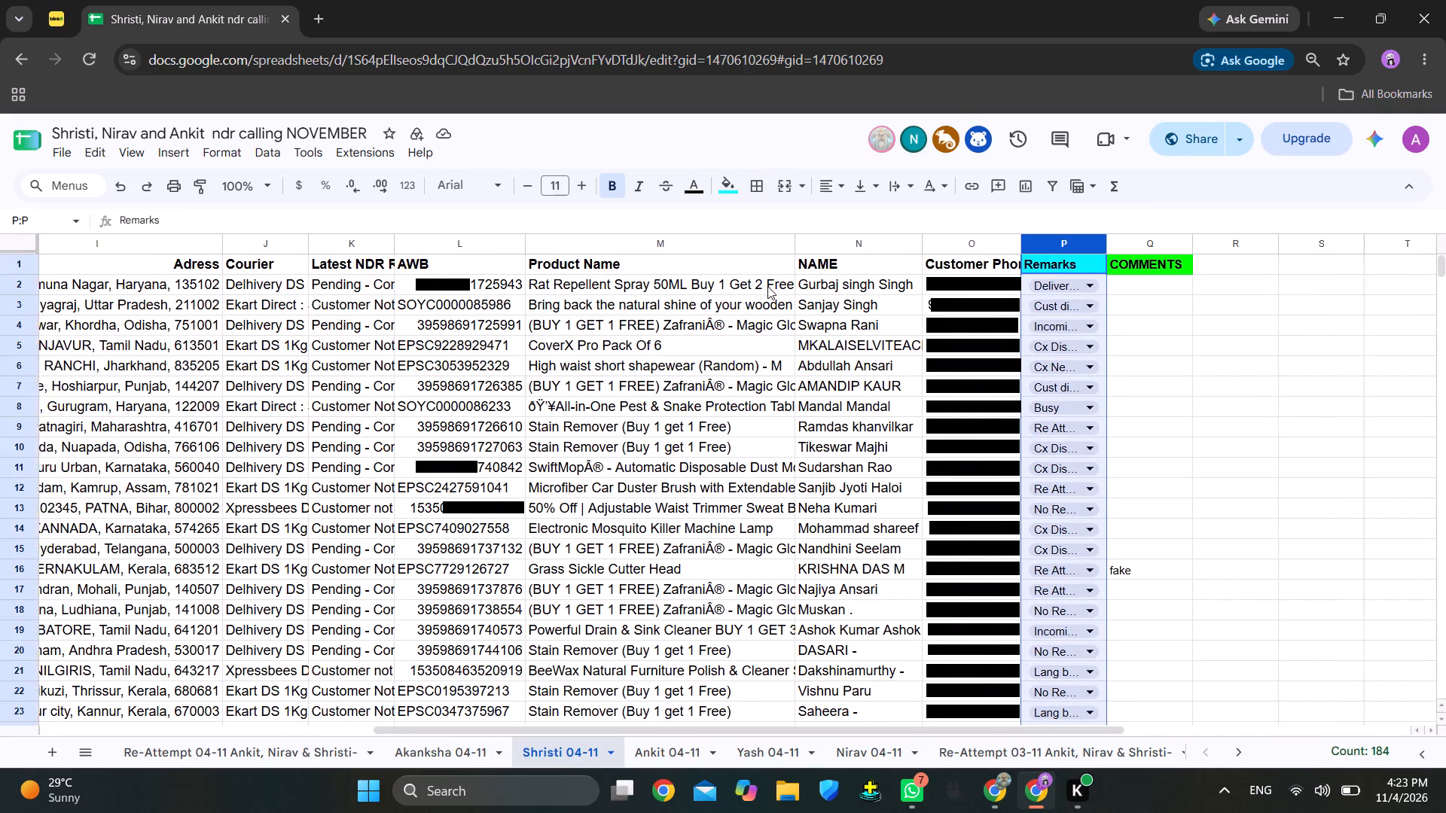
{"action": "scroll", "coordinate": [767, 286], "scroll_direction": "left", "scroll_amount": 1}
{"action": "left_click", "coordinate": [171, 153]}
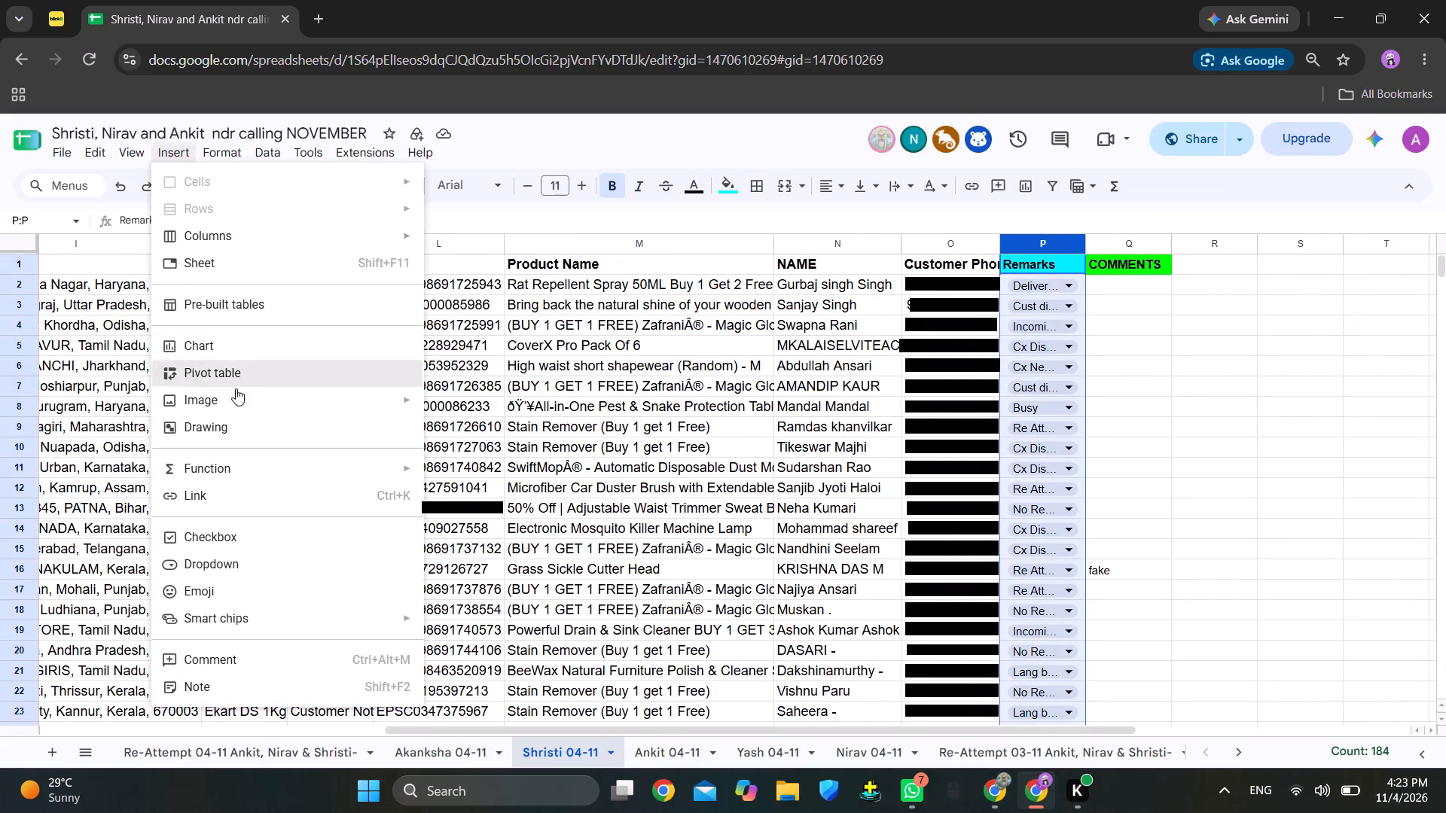
{"action": "left_click", "coordinate": [256, 373]}
{"action": "left_click", "coordinate": [653, 477]}
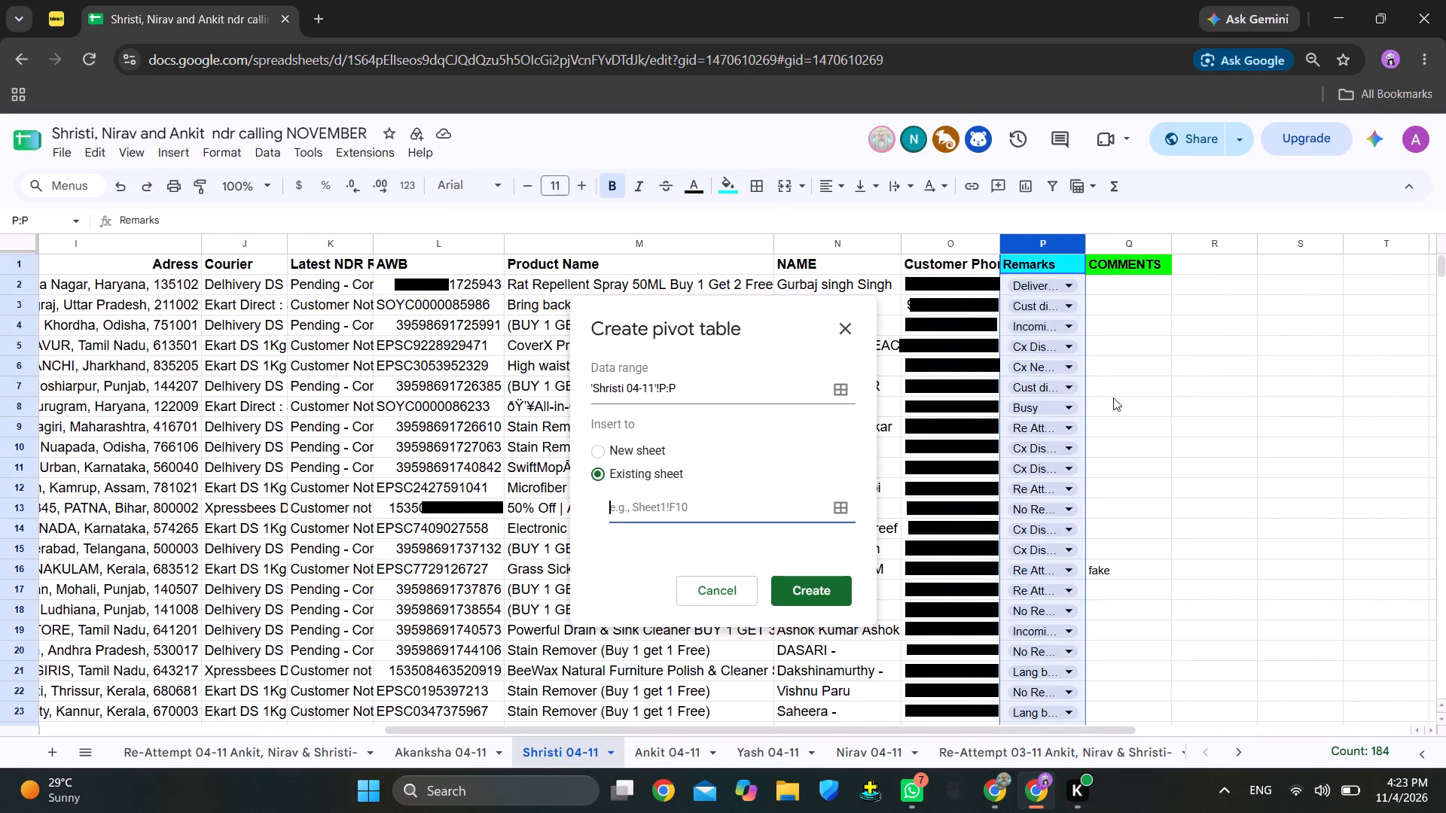
{"action": "left_click", "coordinate": [1272, 559]}
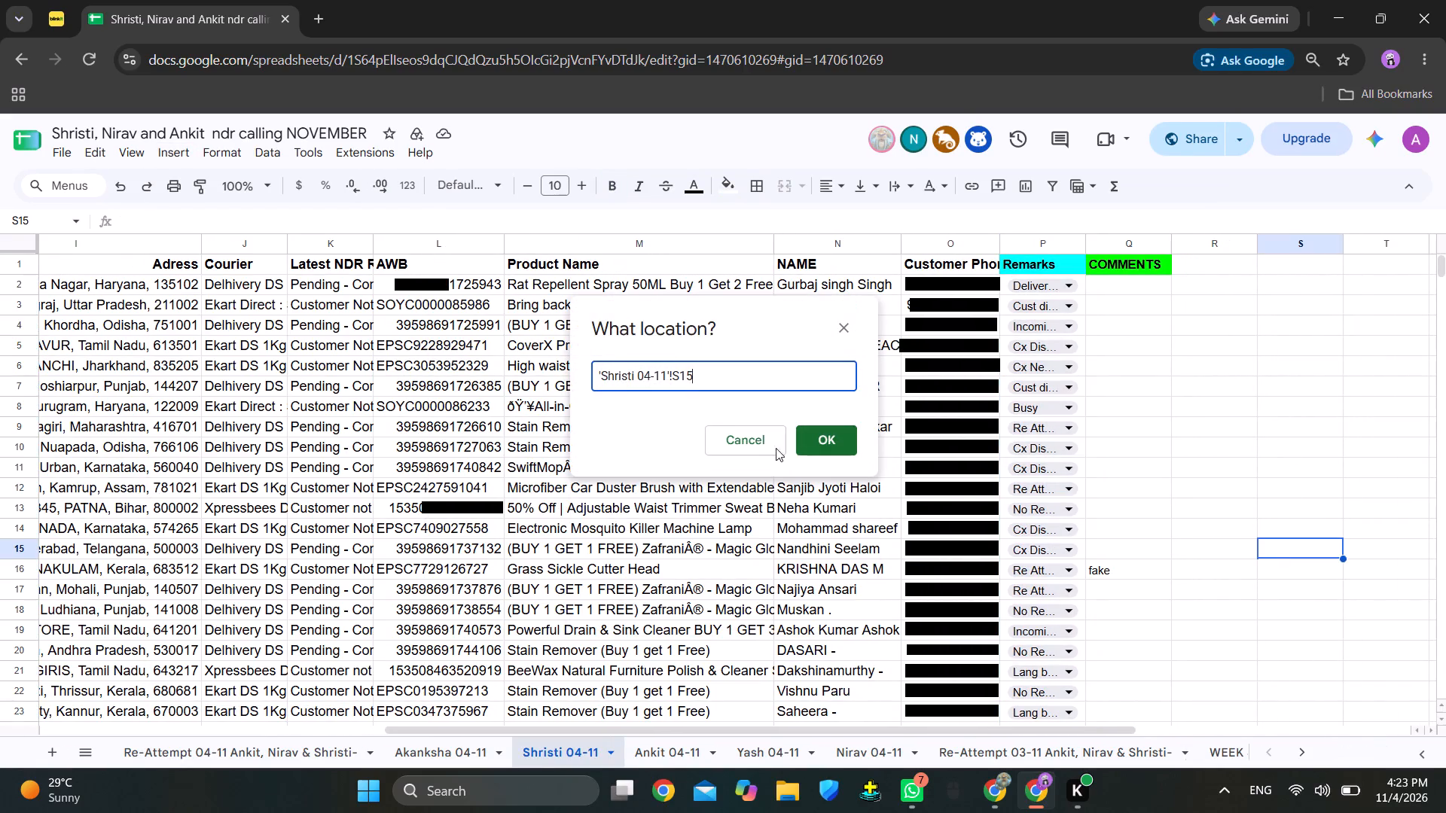
{"action": "left_click_drag", "start_coordinate": [664, 387], "coordinate": [657, 388]}
{"action": "left_click", "coordinate": [657, 388]}
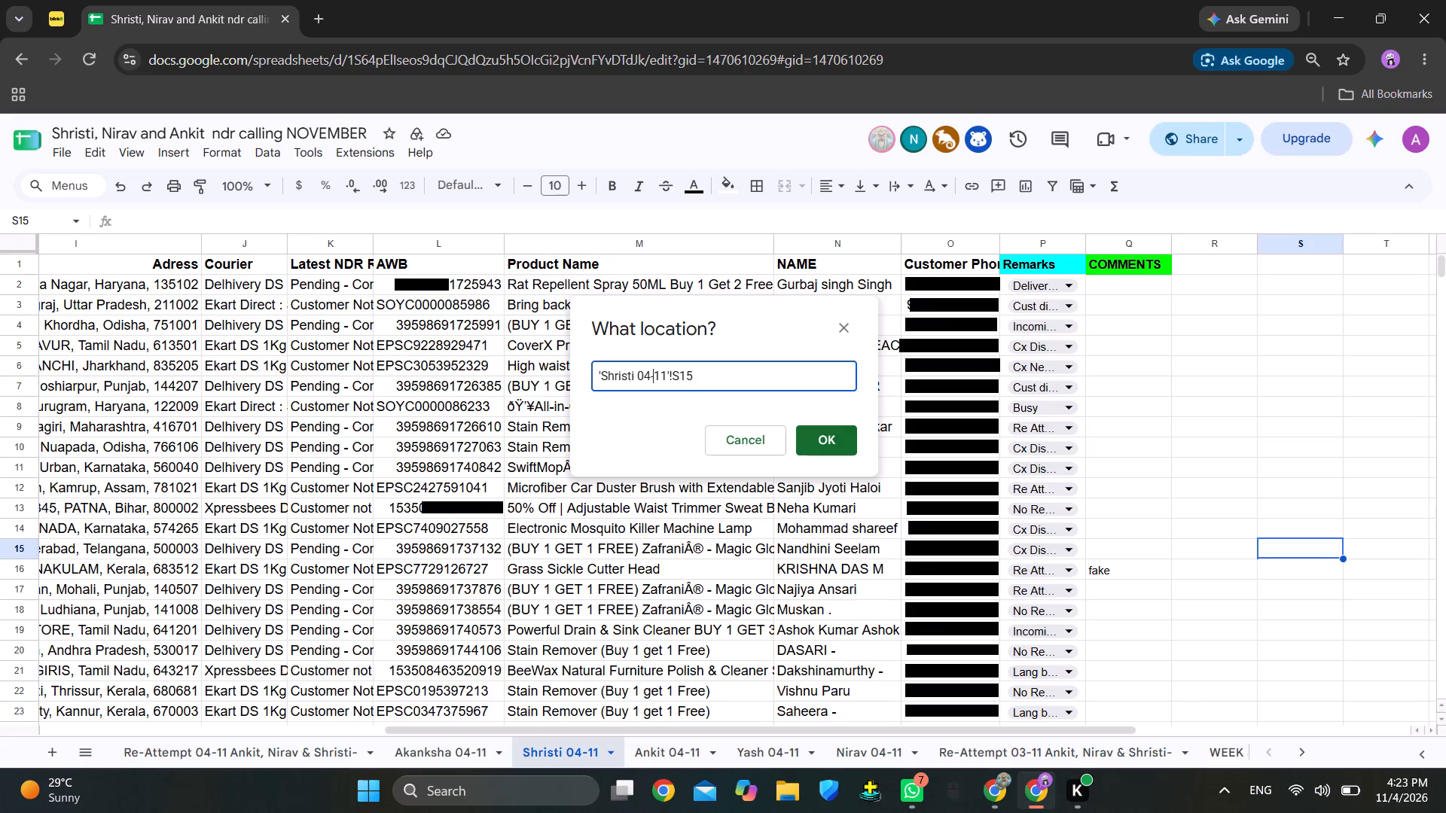
{"action": "left_click_drag", "start_coordinate": [664, 388], "coordinate": [603, 390]}
{"action": "key", "text": "ctrl+c"}
{"action": "left_click", "coordinate": [829, 444]}
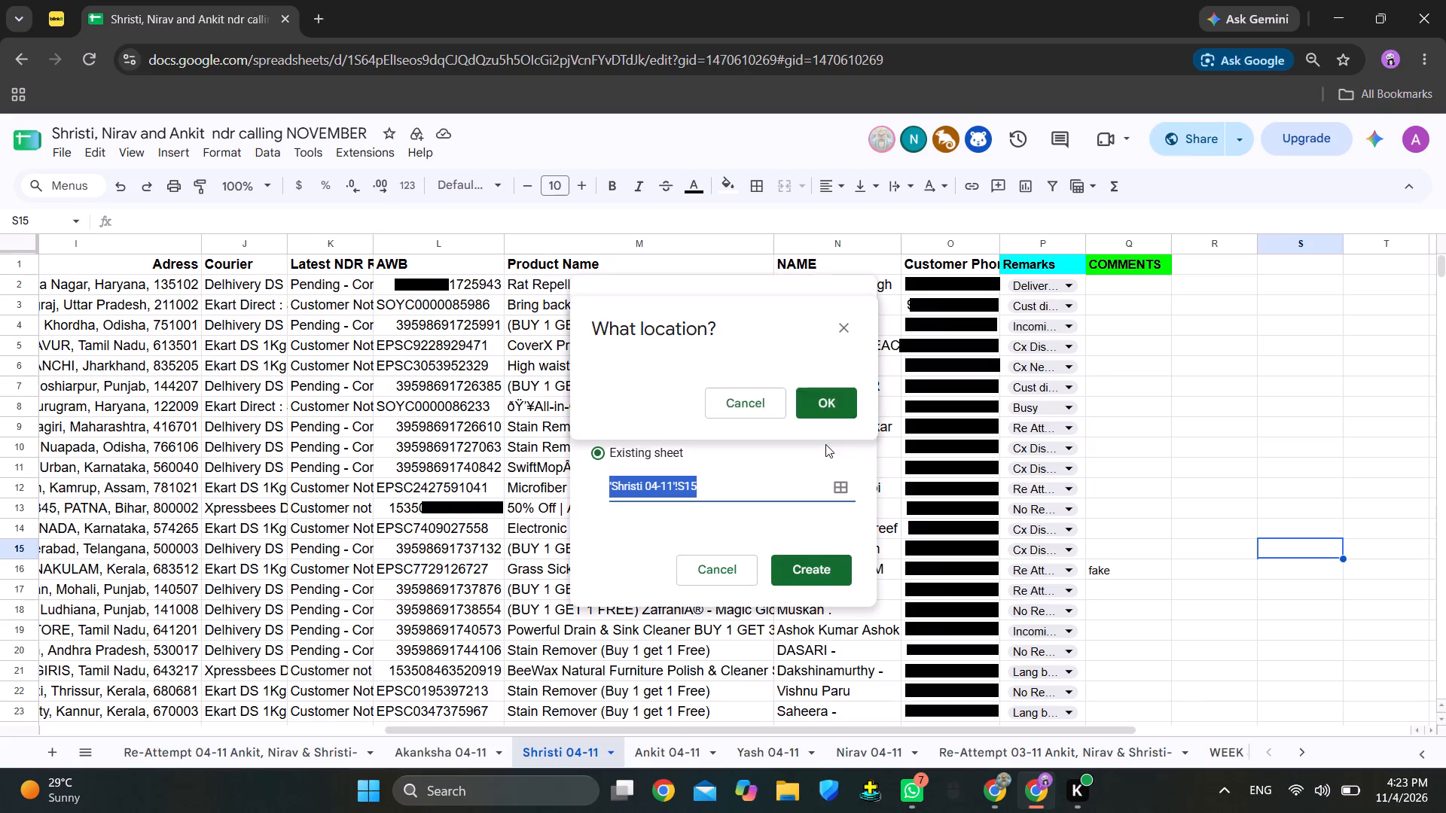
{"action": "left_click", "coordinate": [811, 574]}
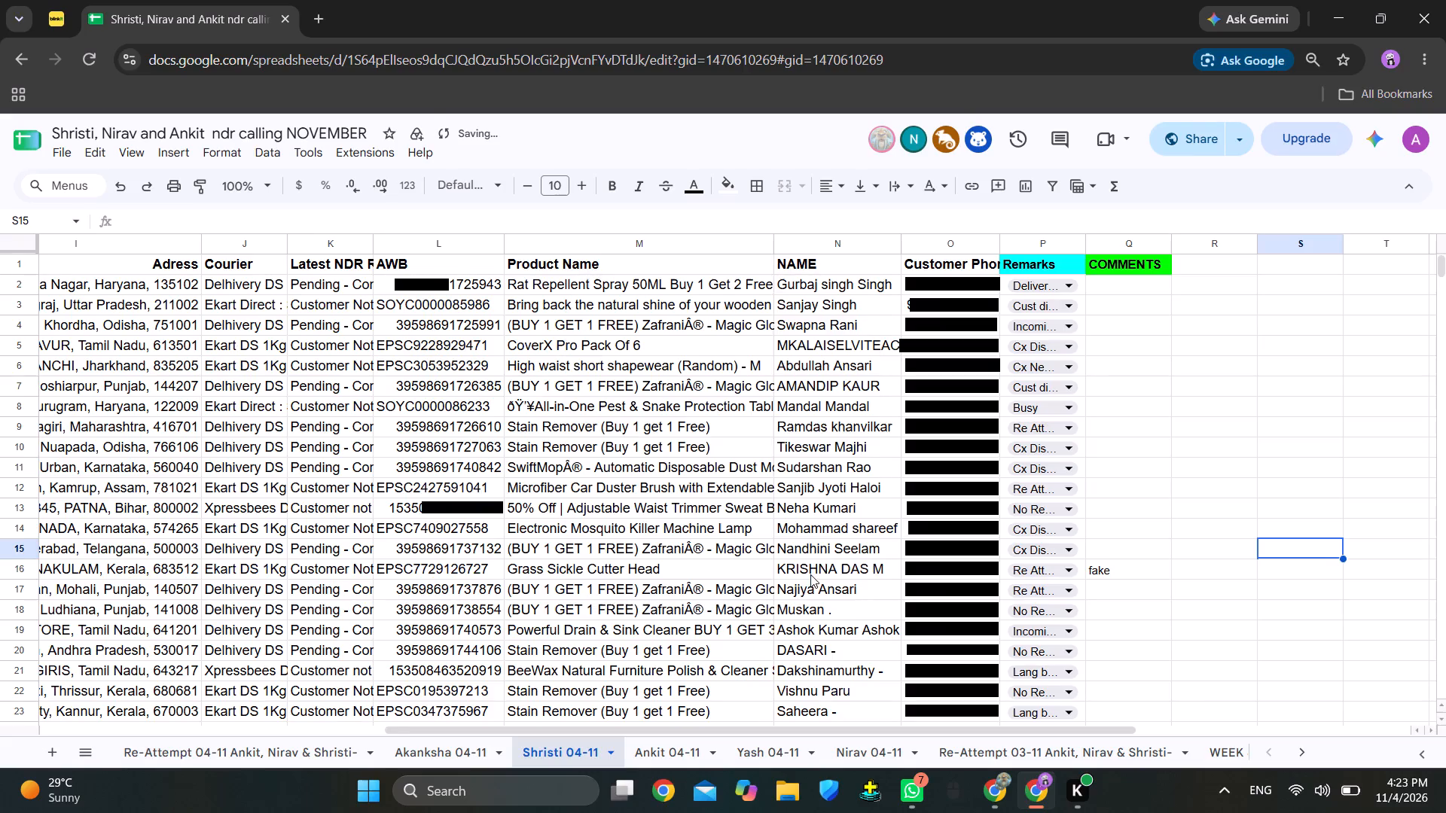
{"action": "left_click", "coordinate": [1127, 366]}
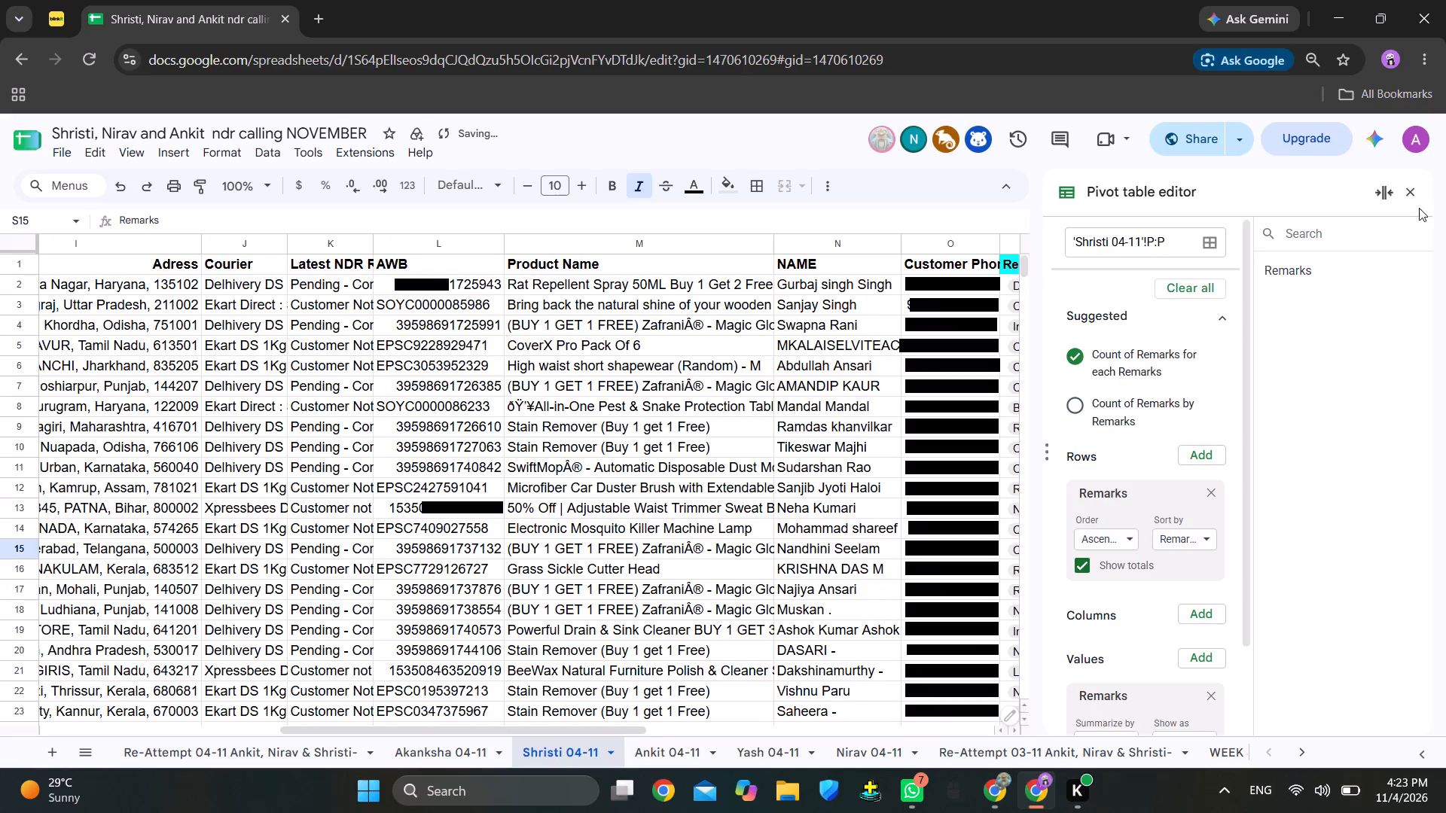
{"action": "left_click", "coordinate": [1409, 191]}
Rename the pivot table's Remarks row heading in S15 as Shristi 04-11.
{"action": "double_click", "coordinate": [133, 223]}
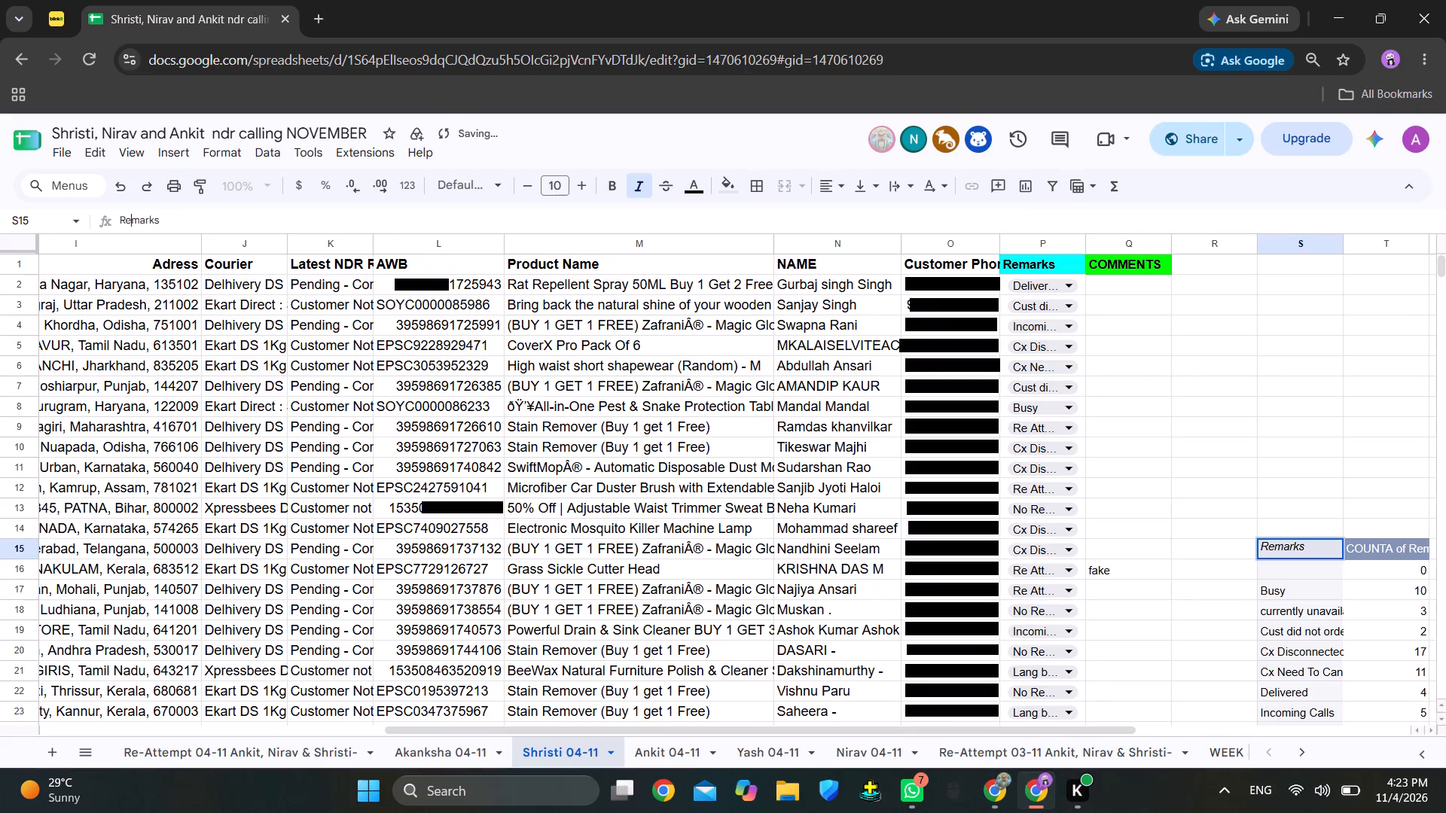
{"action": "key", "text": "ctrl+v"}
{"action": "left_click", "coordinate": [1185, 426]}
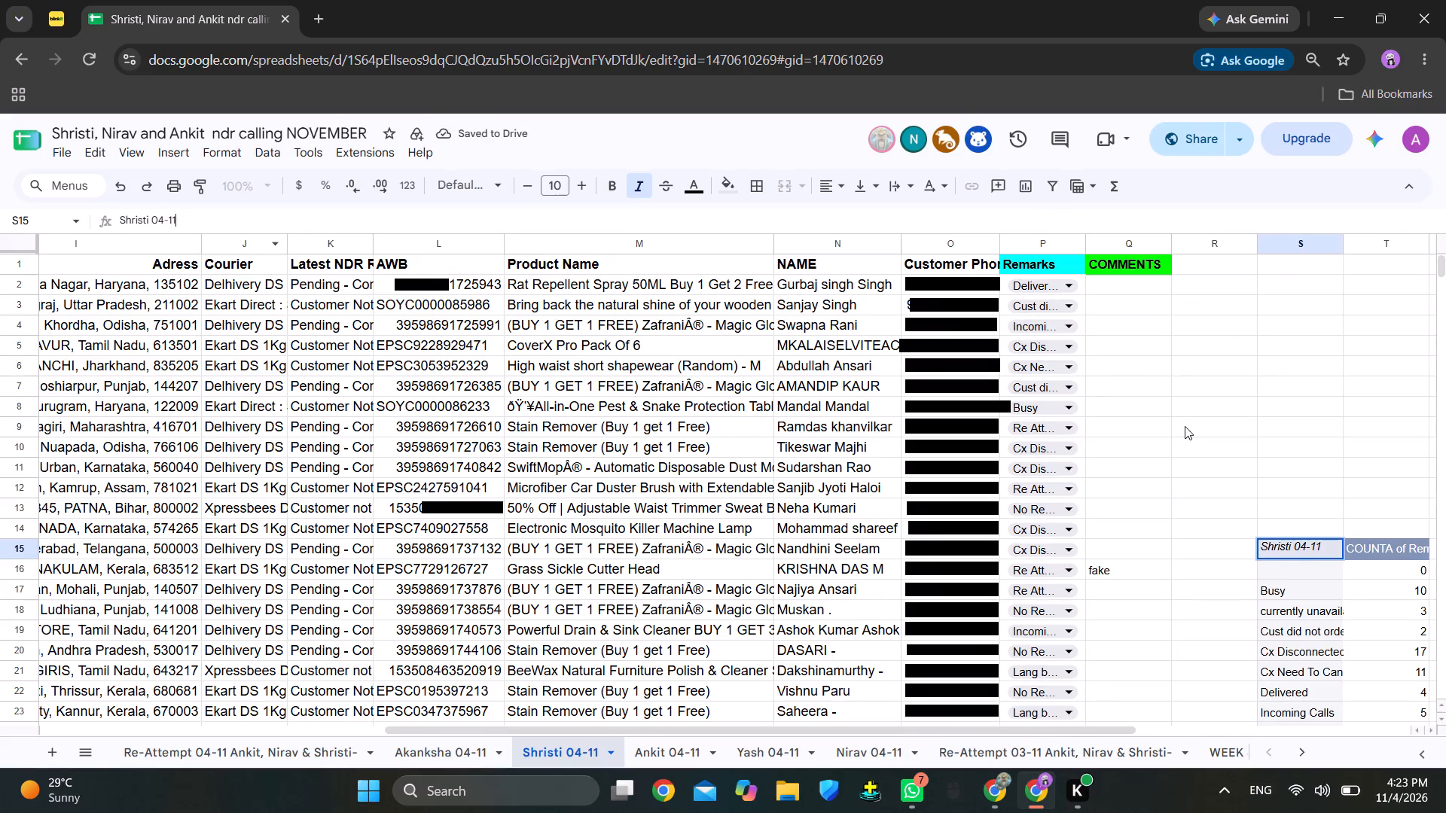
Widen columns S and T to give the new pivot table's remark labels and COUNTA of Remarks header more room.
{"action": "scroll", "coordinate": [1210, 431], "scroll_direction": "down", "scroll_amount": 3}
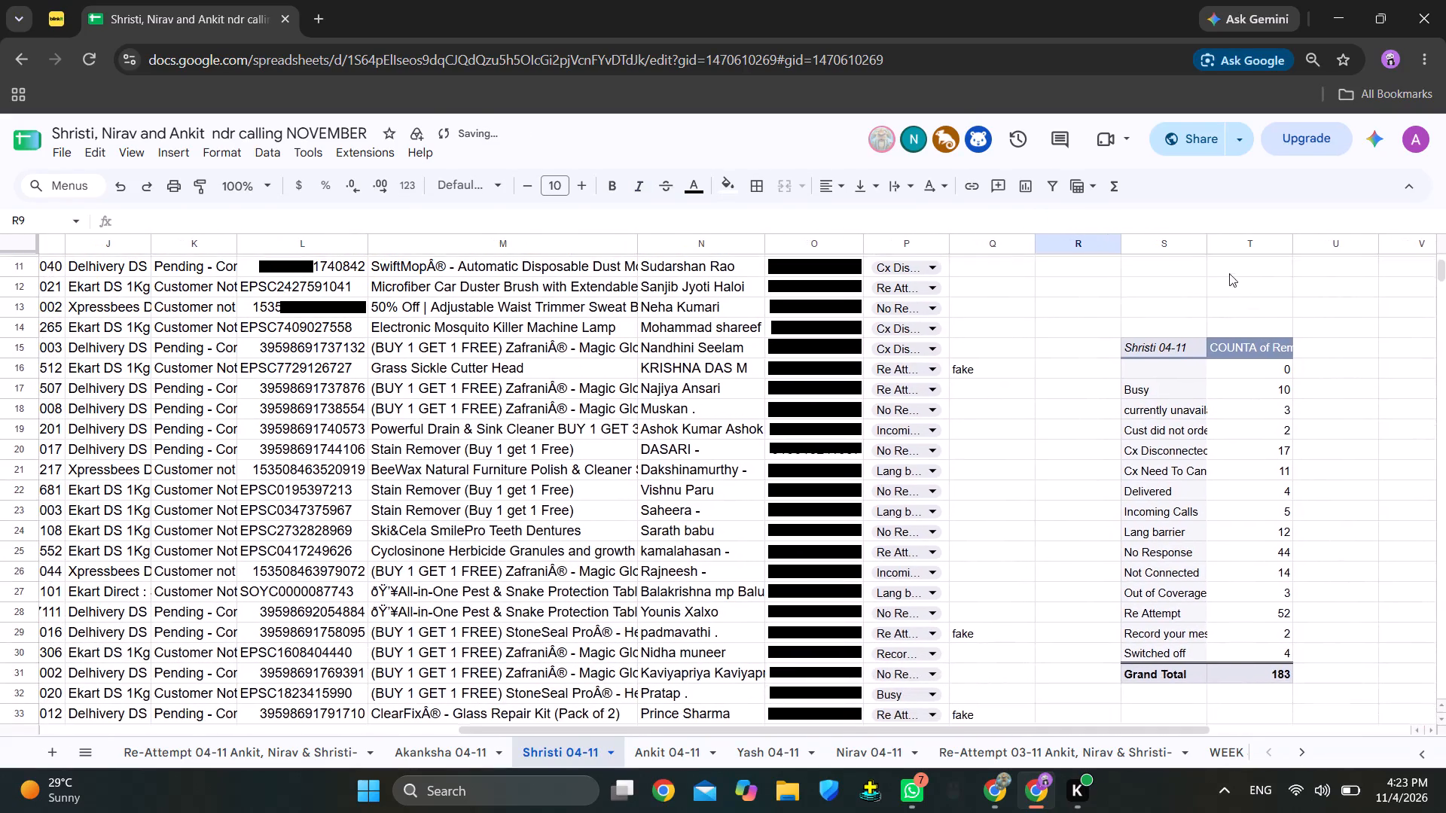
{"action": "scroll", "coordinate": [1229, 273], "scroll_direction": "down", "scroll_amount": 1}
{"action": "left_click_drag", "start_coordinate": [1212, 247], "coordinate": [1240, 247]}
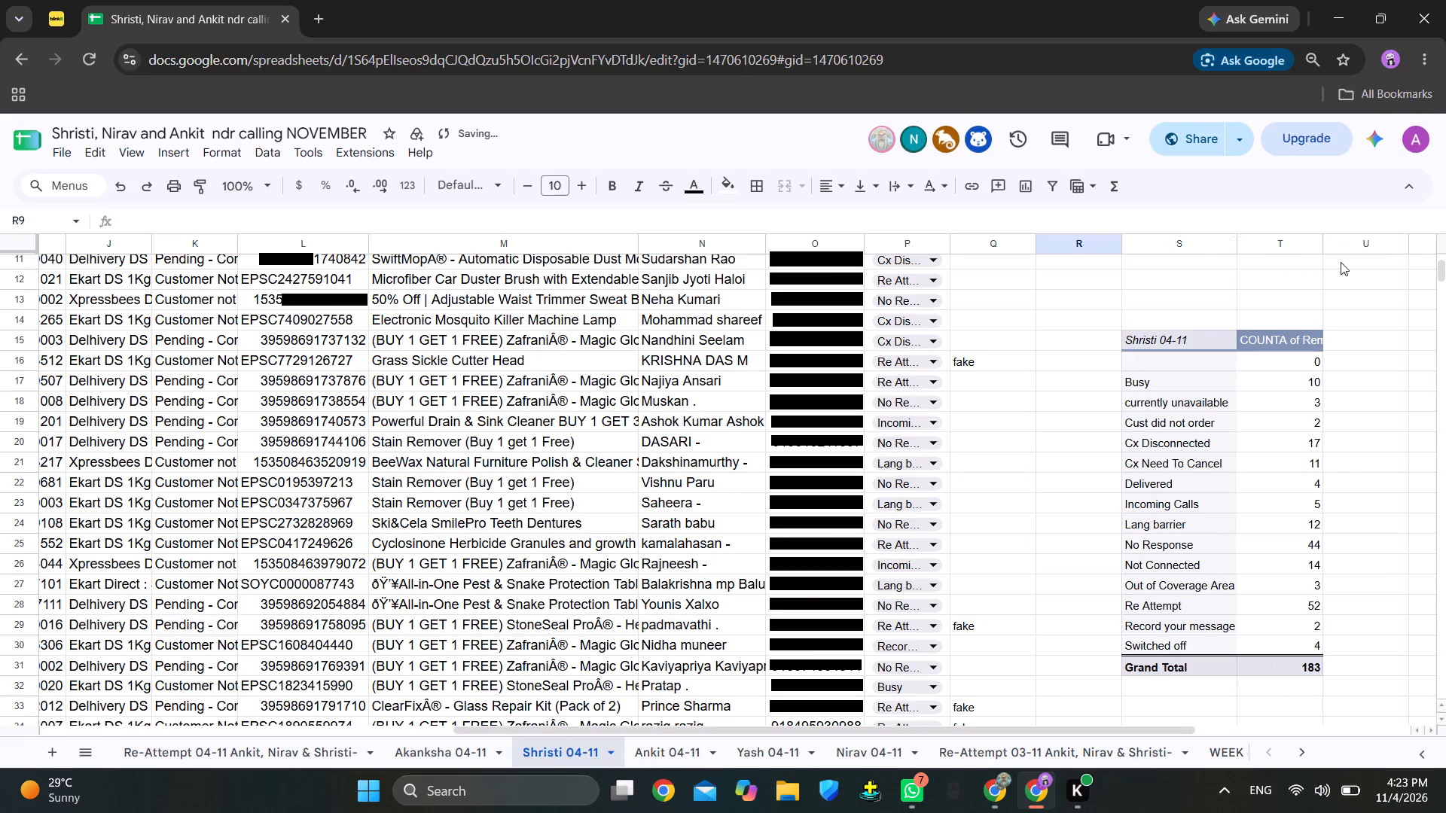
{"action": "left_click_drag", "start_coordinate": [1322, 245], "coordinate": [1343, 243]}
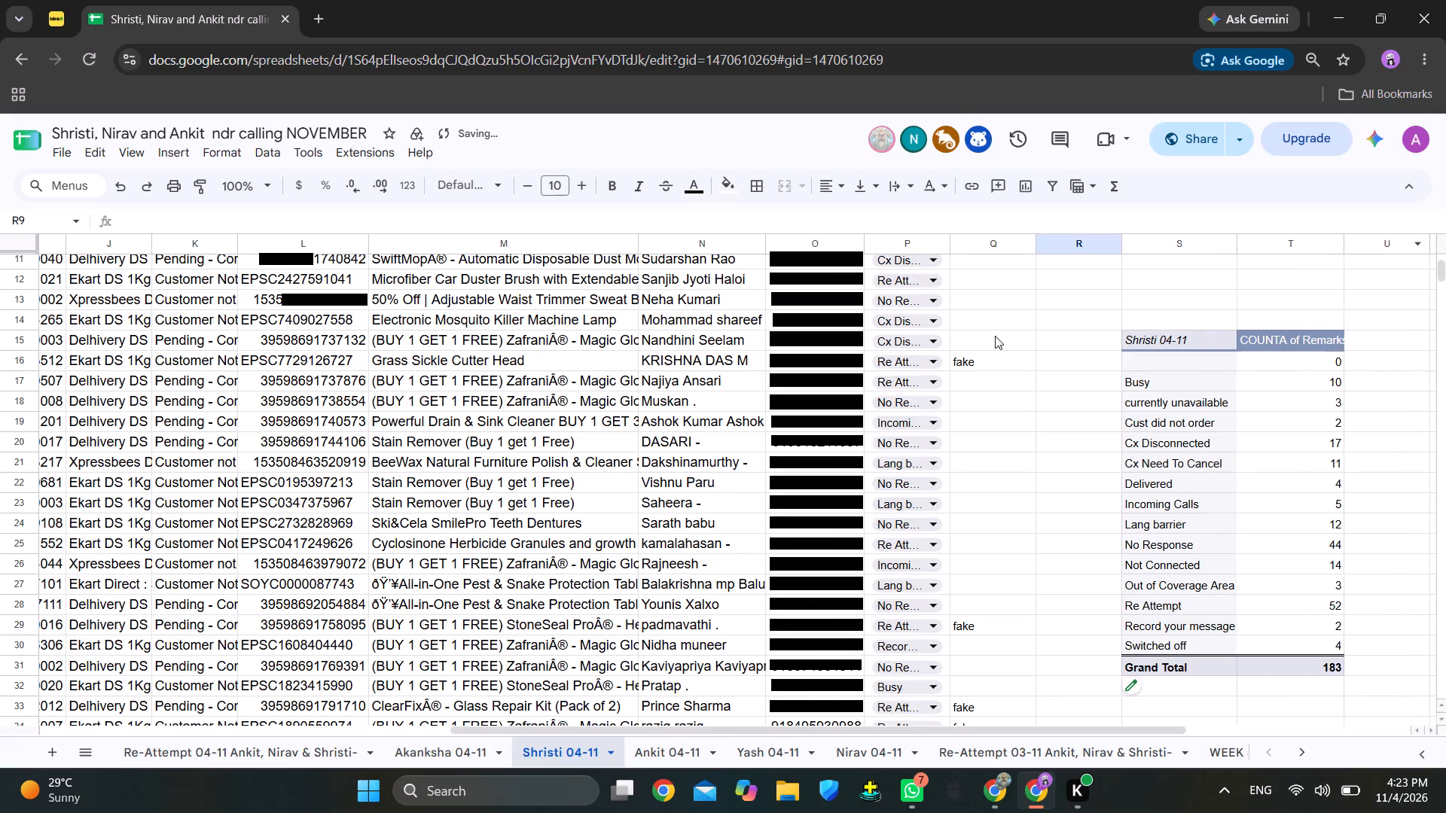
Examine the new pivot table and its remark counts alongside the Shristi 04-11 data.
{"action": "scroll", "coordinate": [1023, 346], "scroll_direction": "up", "scroll_amount": 2}
{"action": "scroll", "coordinate": [1023, 346], "scroll_direction": "down", "scroll_amount": 1}
{"action": "scroll", "coordinate": [1024, 346], "scroll_direction": "up", "scroll_amount": 1}
{"action": "scroll", "coordinate": [1024, 346], "scroll_direction": "down", "scroll_amount": 1}
{"action": "scroll", "coordinate": [1025, 346], "scroll_direction": "up", "scroll_amount": 2}
{"action": "scroll", "coordinate": [1313, 373], "scroll_direction": "left", "scroll_amount": 5}
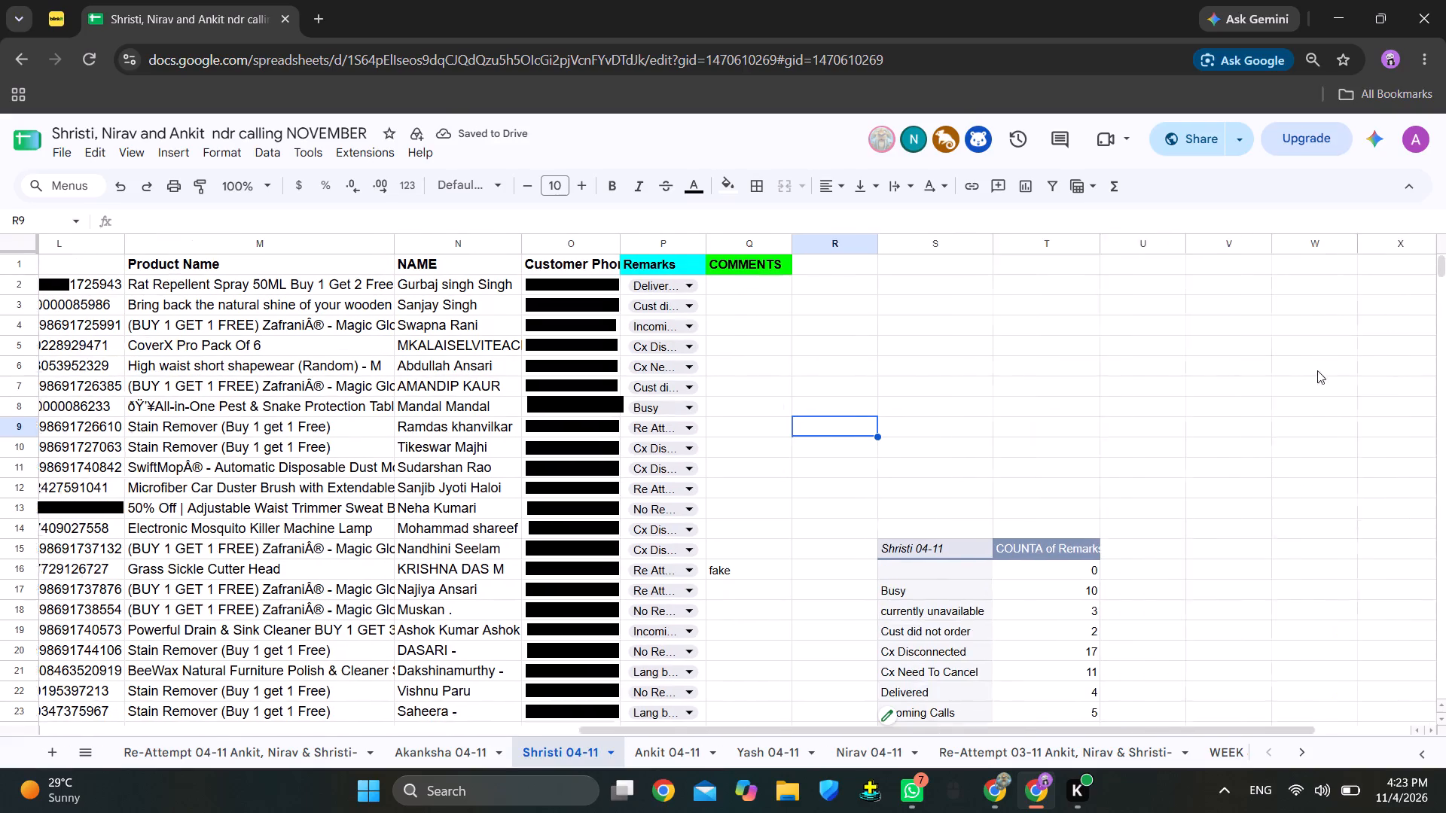
{"action": "scroll", "coordinate": [1317, 370], "scroll_direction": "left", "scroll_amount": 3}
{"action": "left_click", "coordinate": [1411, 260]}
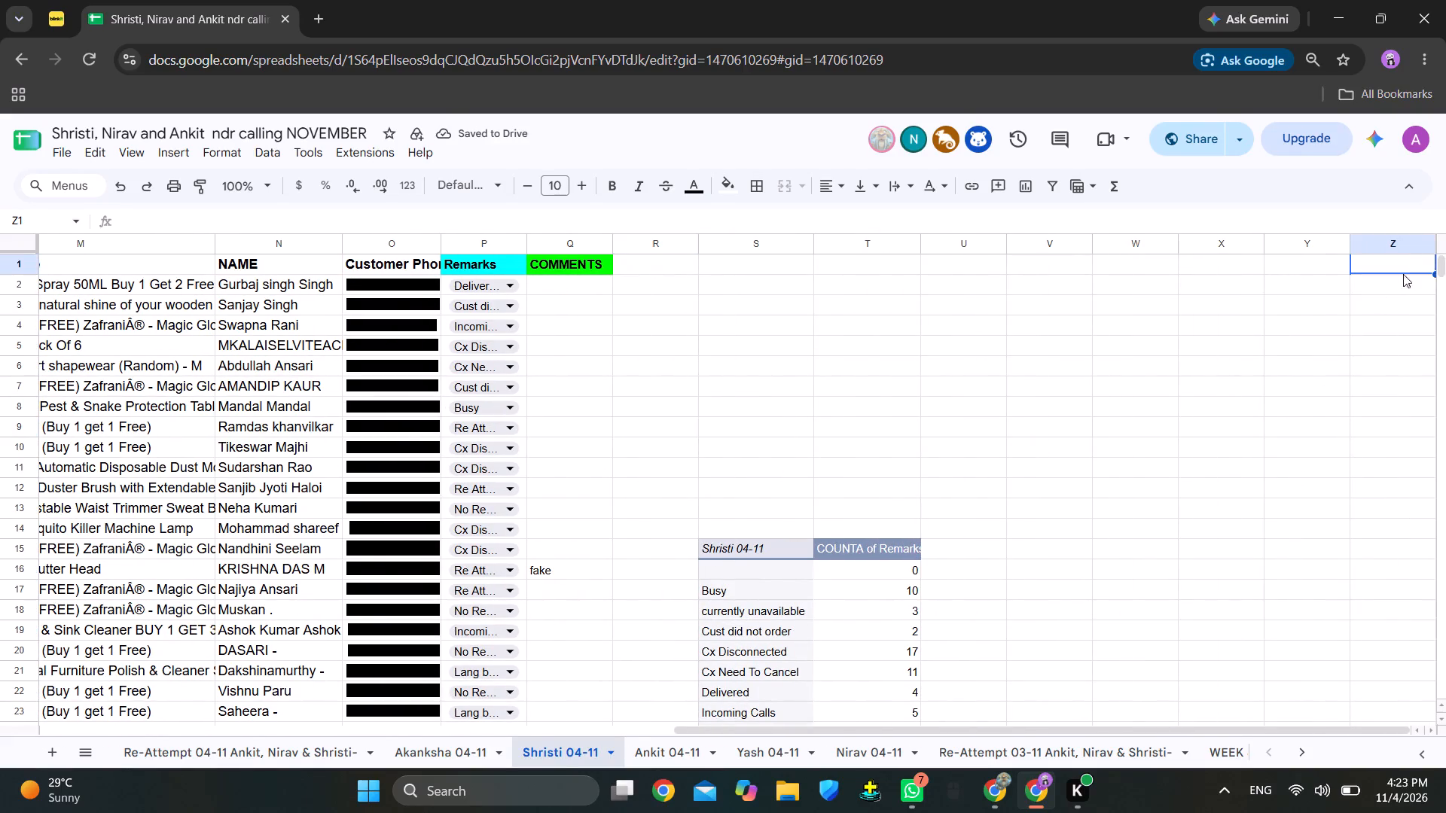
{"action": "scroll", "coordinate": [1088, 330], "scroll_direction": "right", "scroll_amount": 5}
{"action": "scroll", "coordinate": [1039, 342], "scroll_direction": "down", "scroll_amount": 1}
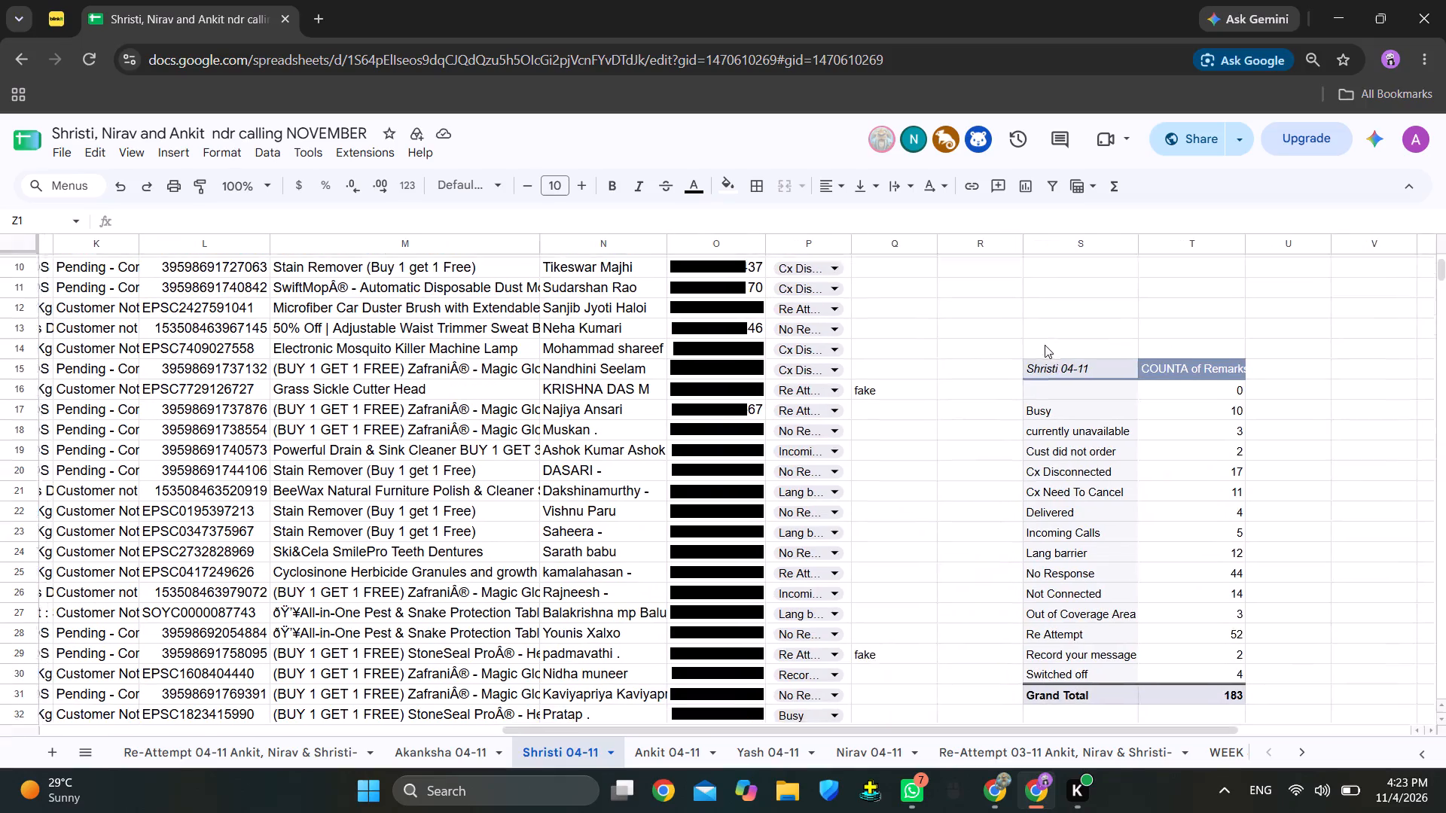
{"action": "scroll", "coordinate": [1045, 345], "scroll_direction": "down", "scroll_amount": 2}
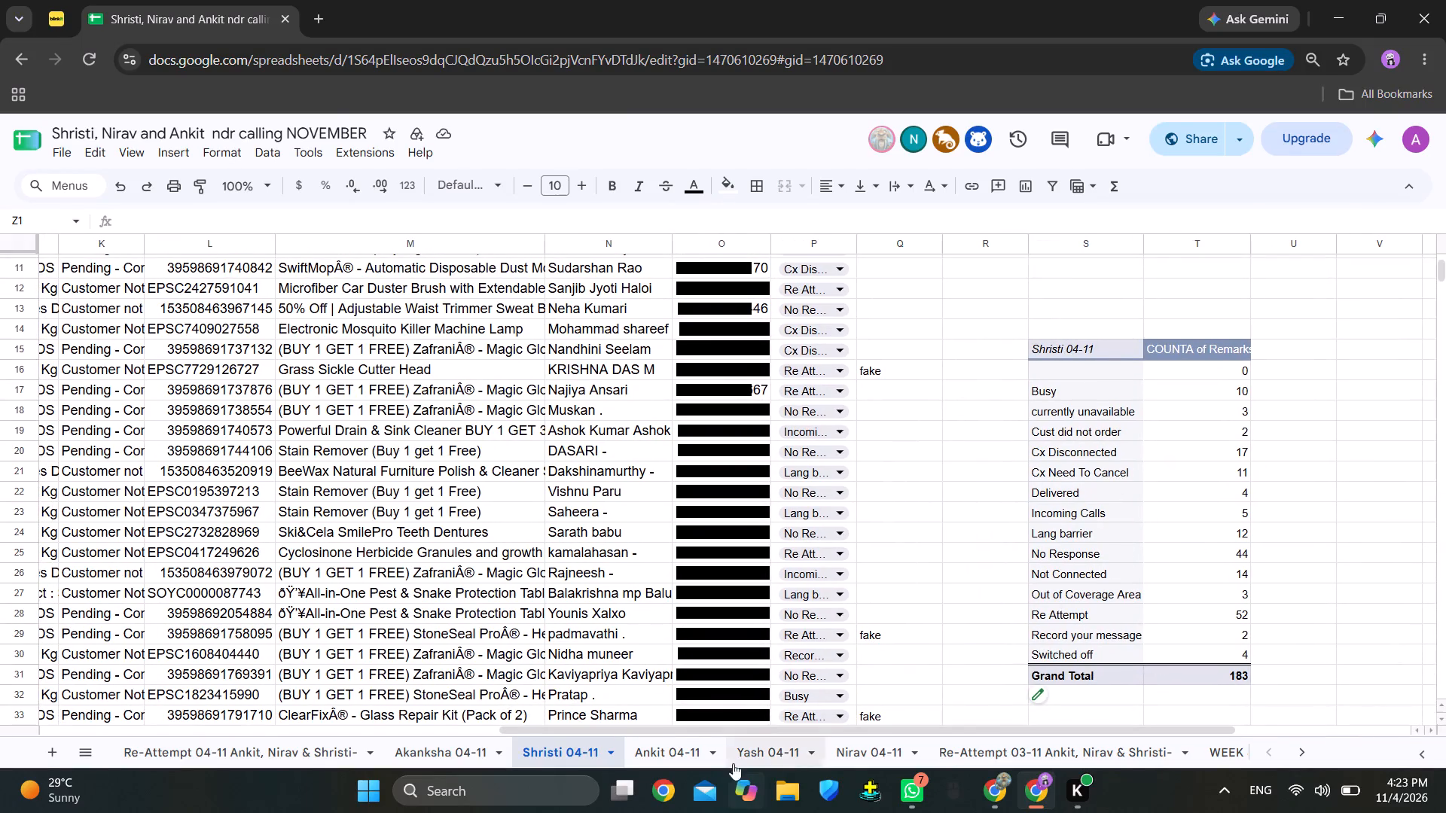
Review the column P remarks in the Yash 04-11 sheet to see which rows are filled and which are blank.
{"action": "left_click", "coordinate": [758, 755]}
{"action": "scroll", "coordinate": [1121, 591], "scroll_direction": "down", "scroll_amount": 7}
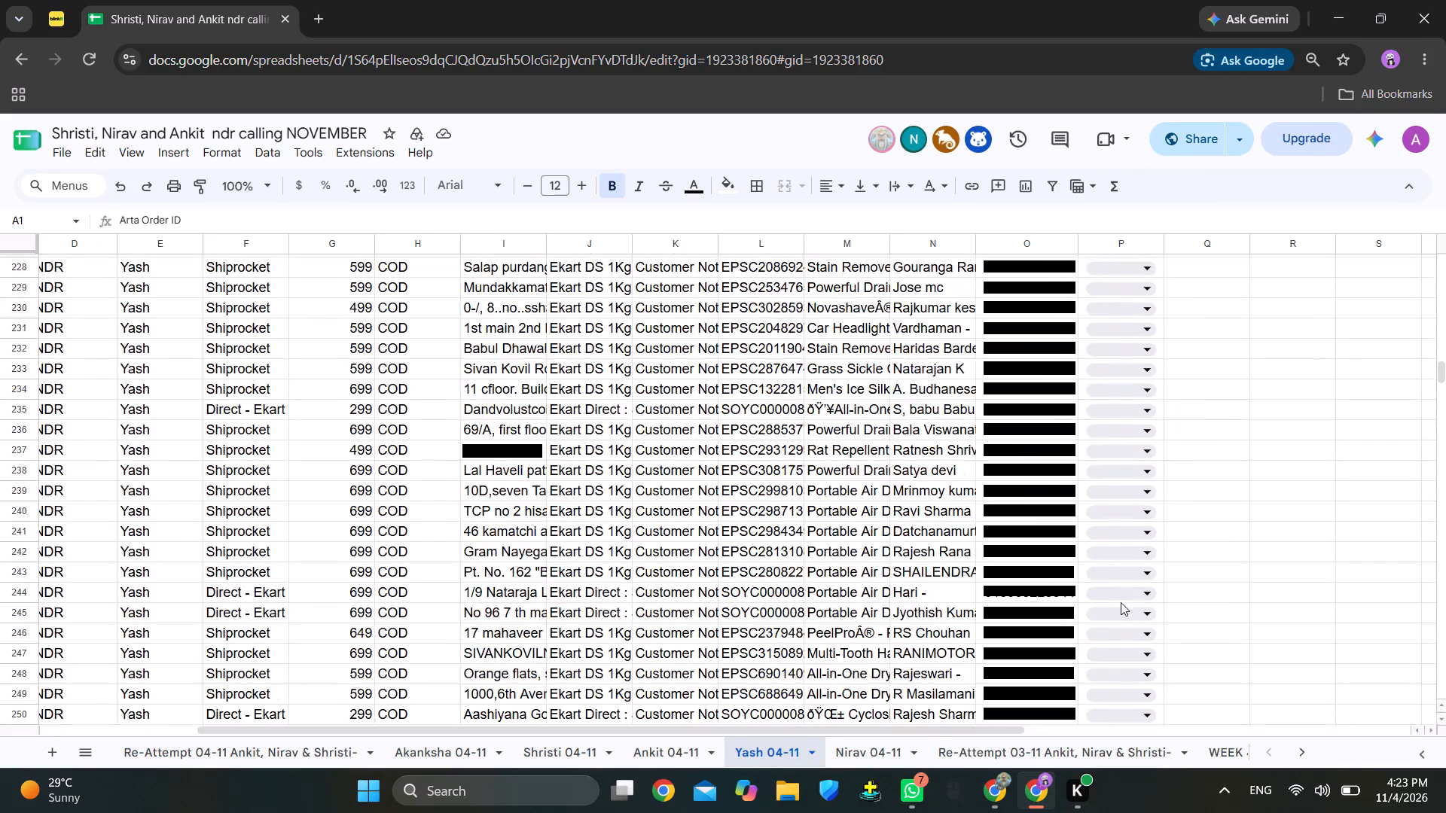
{"action": "scroll", "coordinate": [1120, 604], "scroll_direction": "down", "scroll_amount": 4}
{"action": "scroll", "coordinate": [1120, 609], "scroll_direction": "up", "scroll_amount": 5}
{"action": "scroll", "coordinate": [1122, 609], "scroll_direction": "down", "scroll_amount": 1}
{"action": "scroll", "coordinate": [1122, 609], "scroll_direction": "up", "scroll_amount": 1}
{"action": "scroll", "coordinate": [1122, 609], "scroll_direction": "down", "scroll_amount": 1}
{"action": "scroll", "coordinate": [1122, 609], "scroll_direction": "up", "scroll_amount": 6}
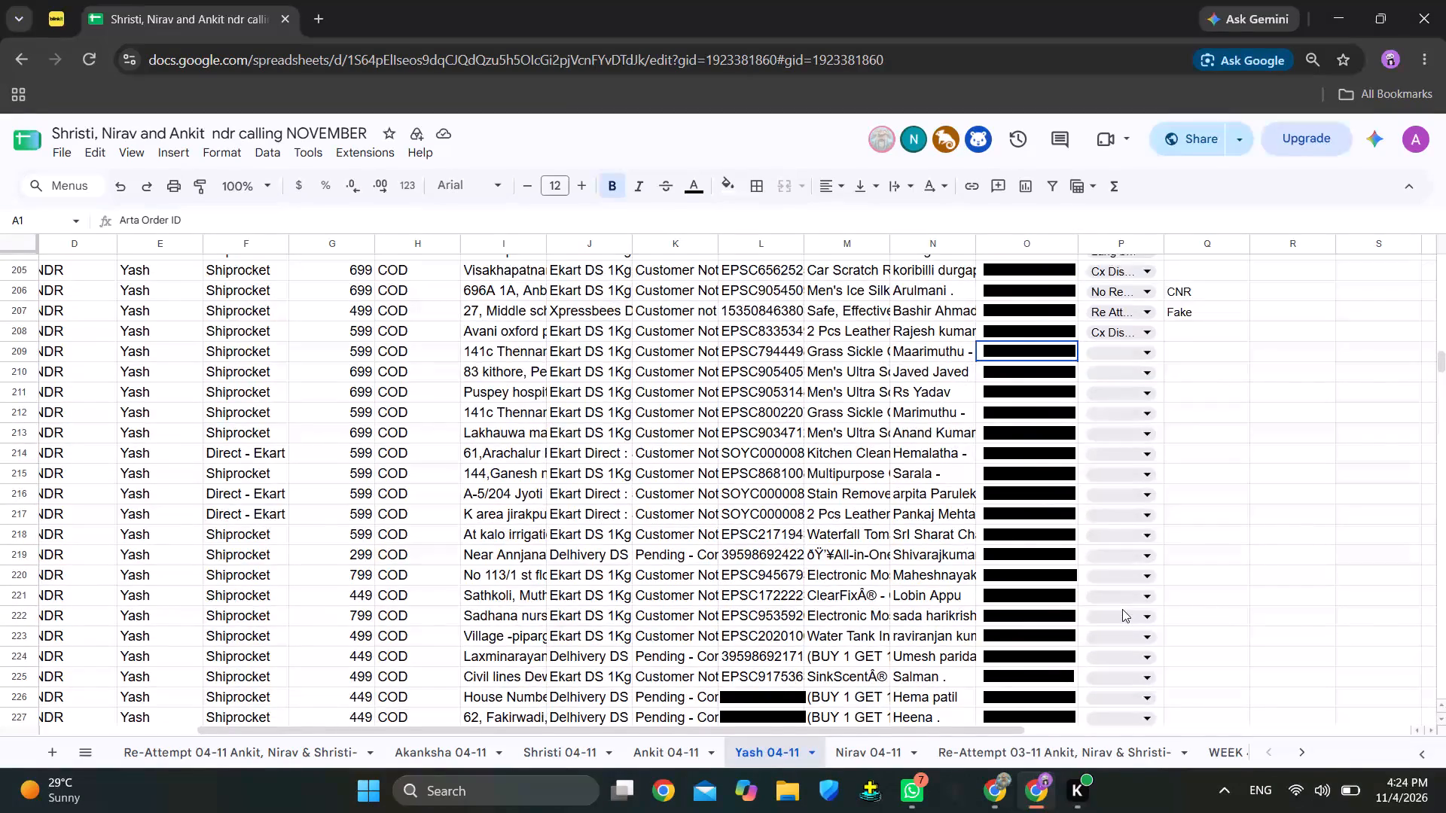
{"action": "scroll", "coordinate": [1121, 472], "scroll_direction": "up", "scroll_amount": 13}
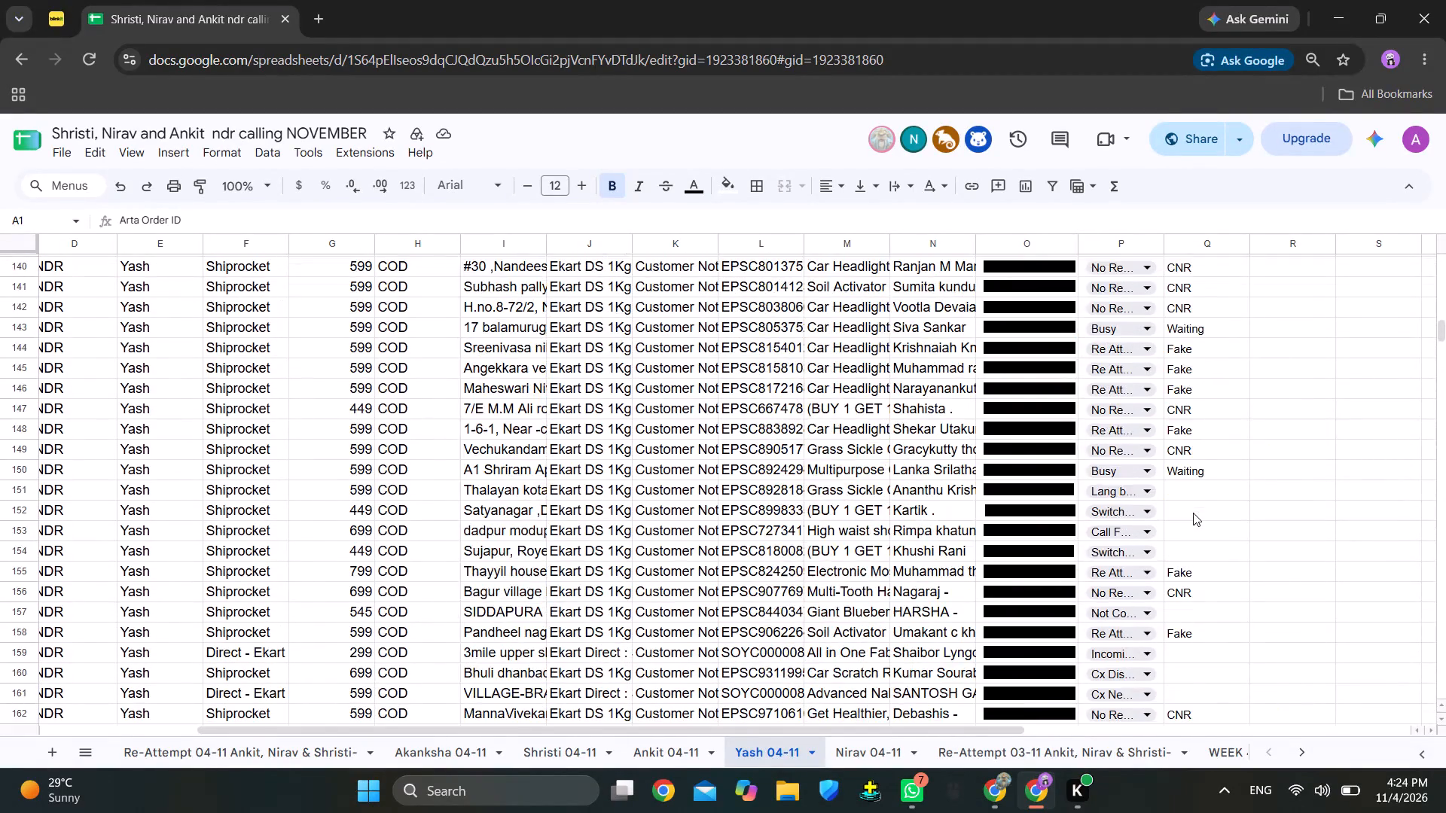
{"action": "scroll", "coordinate": [1193, 513], "scroll_direction": "up", "scroll_amount": 4}
{"action": "scroll", "coordinate": [1192, 514], "scroll_direction": "down", "scroll_amount": 1}
{"action": "scroll", "coordinate": [1191, 516], "scroll_direction": "up", "scroll_amount": 20}
{"action": "scroll", "coordinate": [1186, 519], "scroll_direction": "down", "scroll_amount": 1}
{"action": "scroll", "coordinate": [1186, 519], "scroll_direction": "up", "scroll_amount": 1}
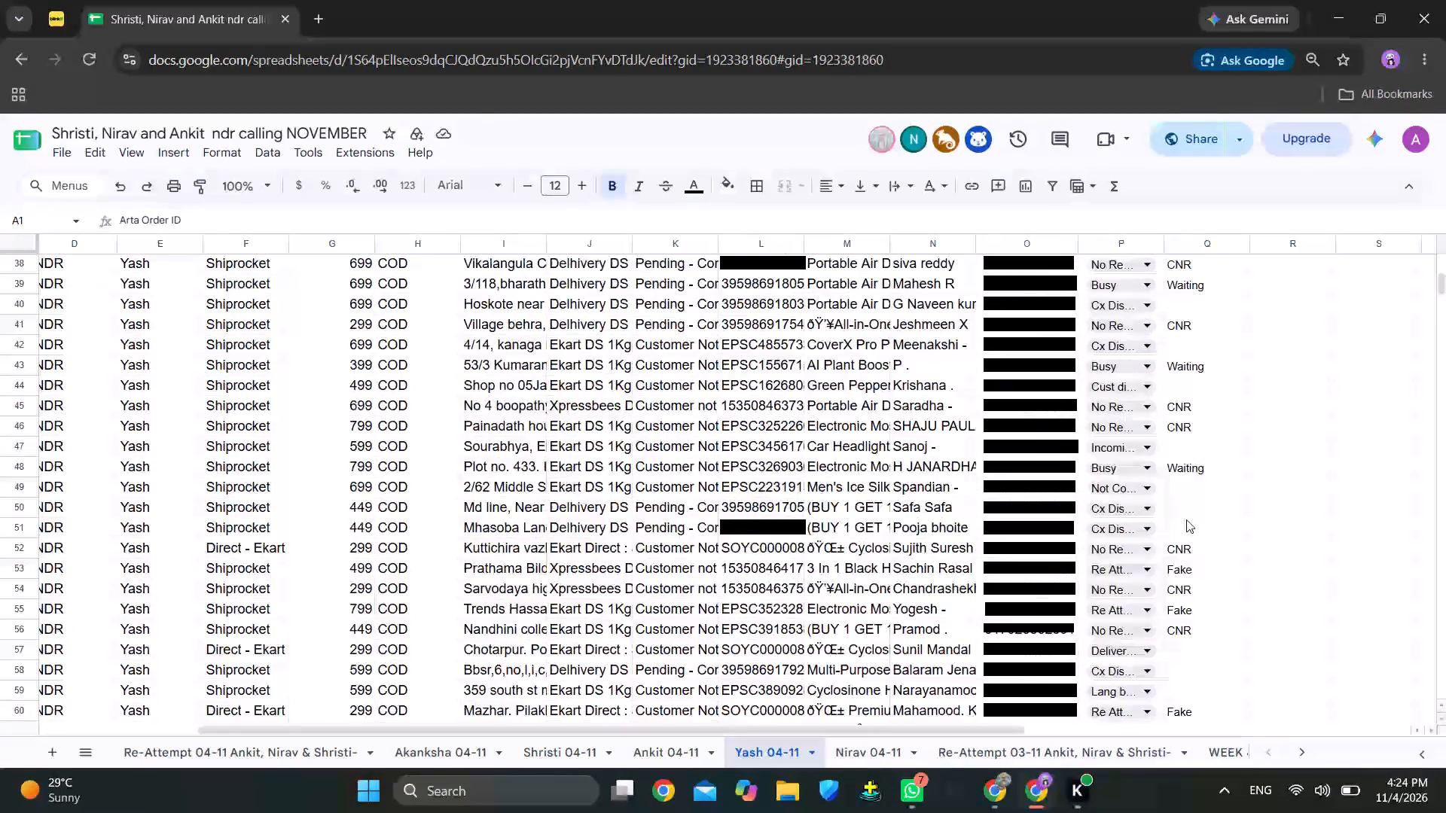
{"action": "scroll", "coordinate": [1186, 519], "scroll_direction": "down", "scroll_amount": 1}
{"action": "scroll", "coordinate": [1185, 519], "scroll_direction": "up", "scroll_amount": 14}
{"action": "scroll", "coordinate": [1183, 523], "scroll_direction": "down", "scroll_amount": 16}
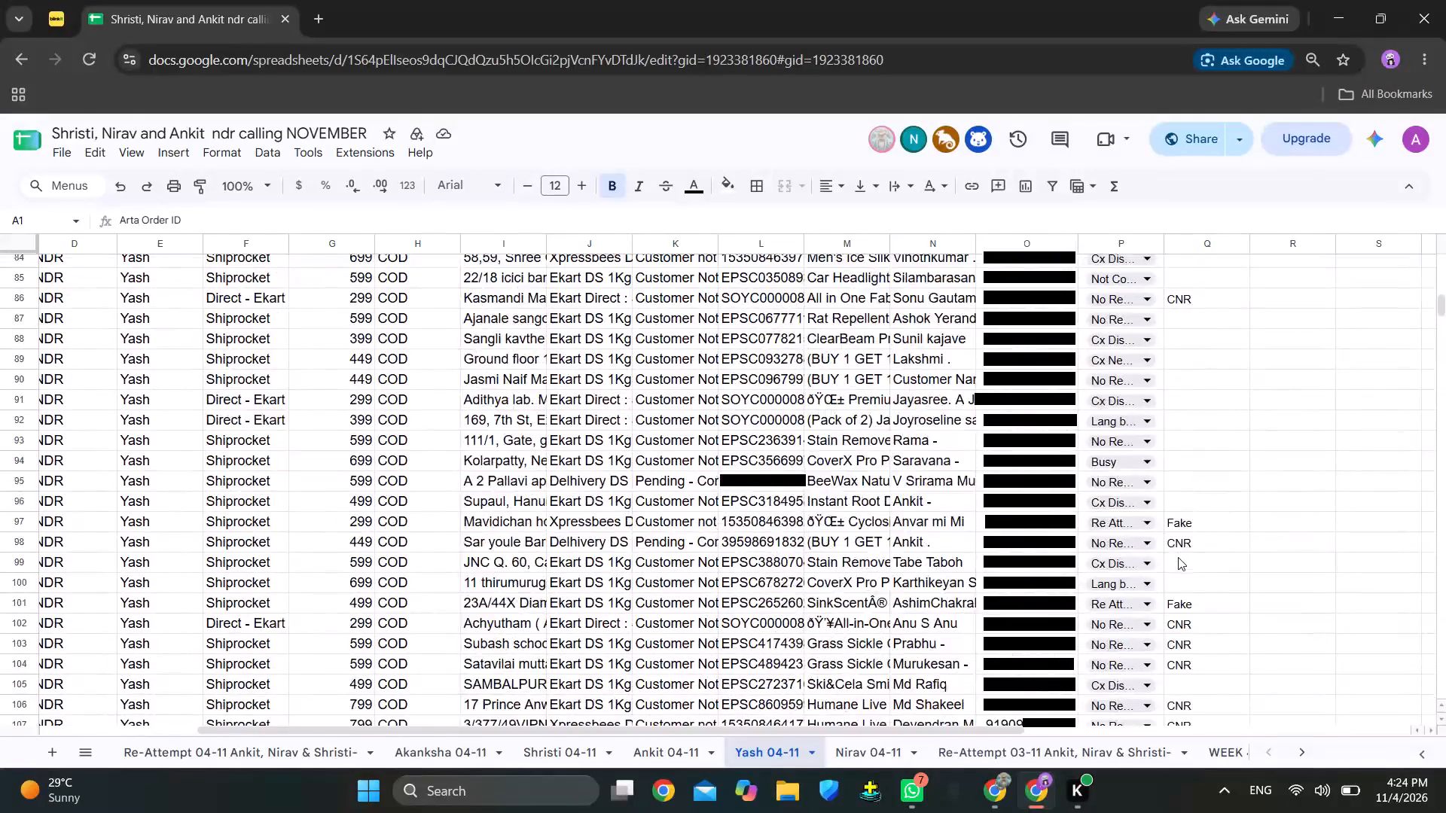
{"action": "scroll", "coordinate": [1178, 557], "scroll_direction": "down", "scroll_amount": 20}
{"action": "scroll", "coordinate": [1178, 557], "scroll_direction": "down", "scroll_amount": 10}
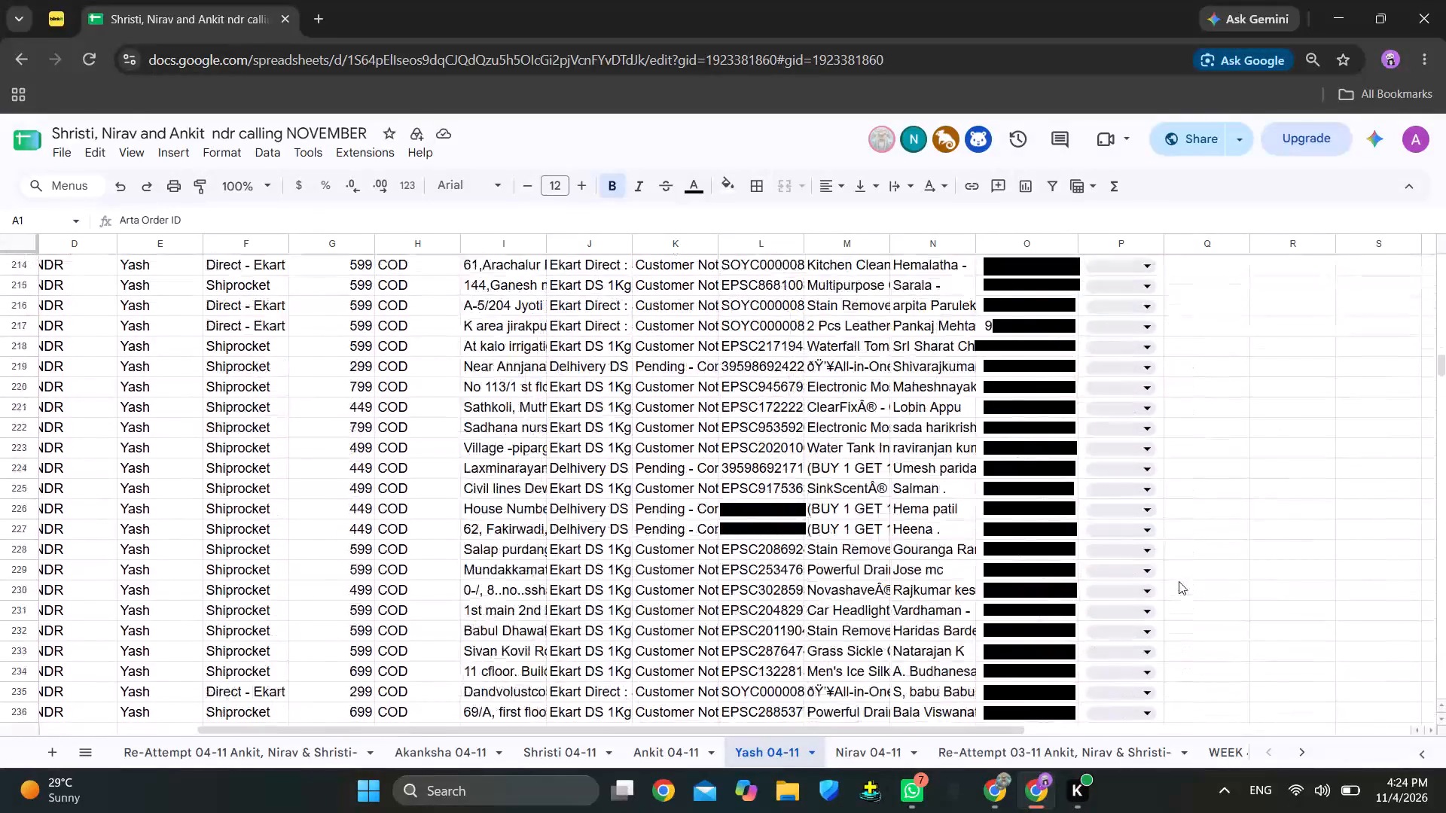
{"action": "scroll", "coordinate": [1179, 581], "scroll_direction": "down", "scroll_amount": 5}
{"action": "scroll", "coordinate": [1179, 581], "scroll_direction": "up", "scroll_amount": 11}
{"action": "scroll", "coordinate": [1180, 568], "scroll_direction": "down", "scroll_amount": 3}
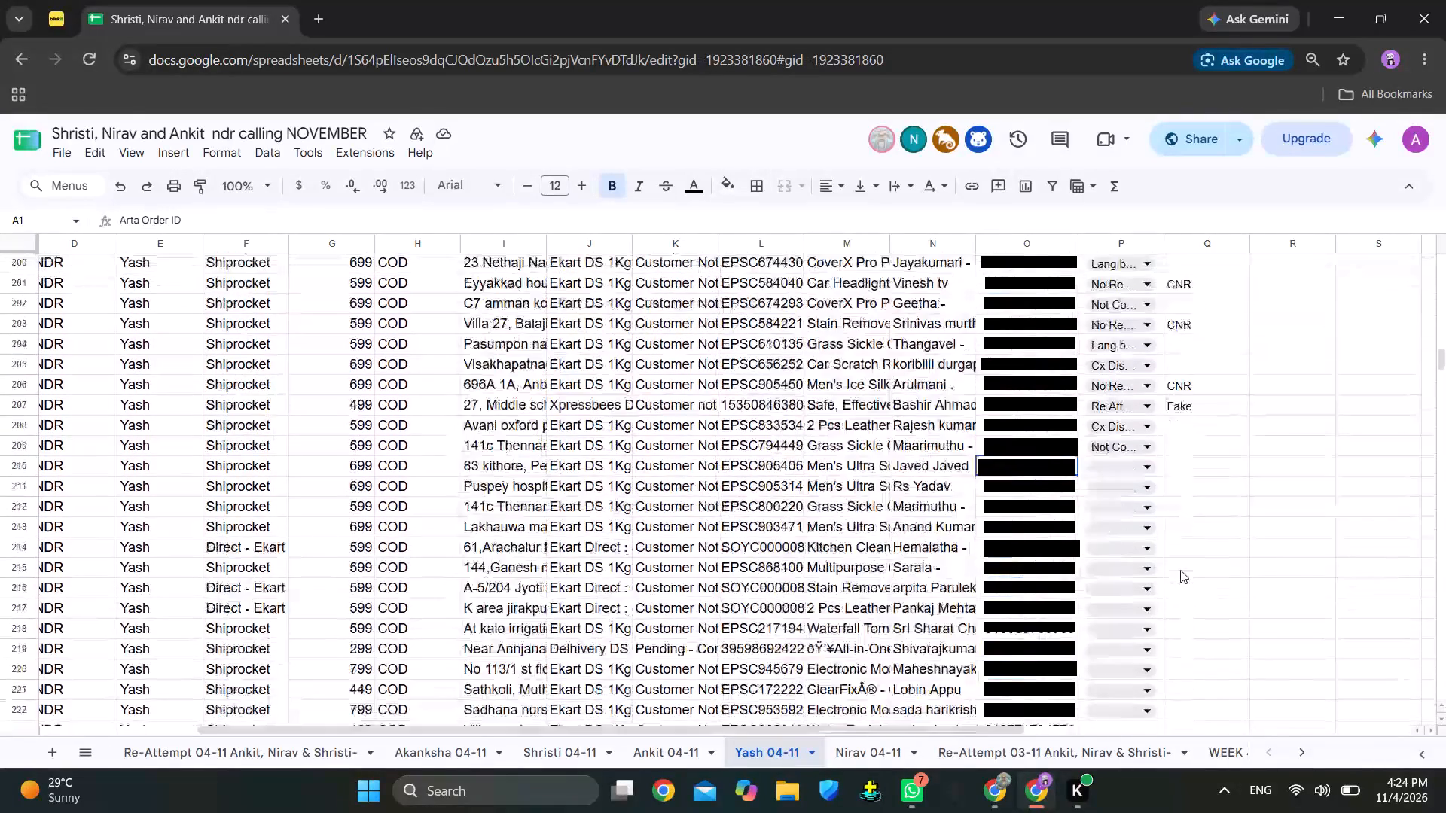
{"action": "scroll", "coordinate": [1180, 570], "scroll_direction": "down", "scroll_amount": 1}
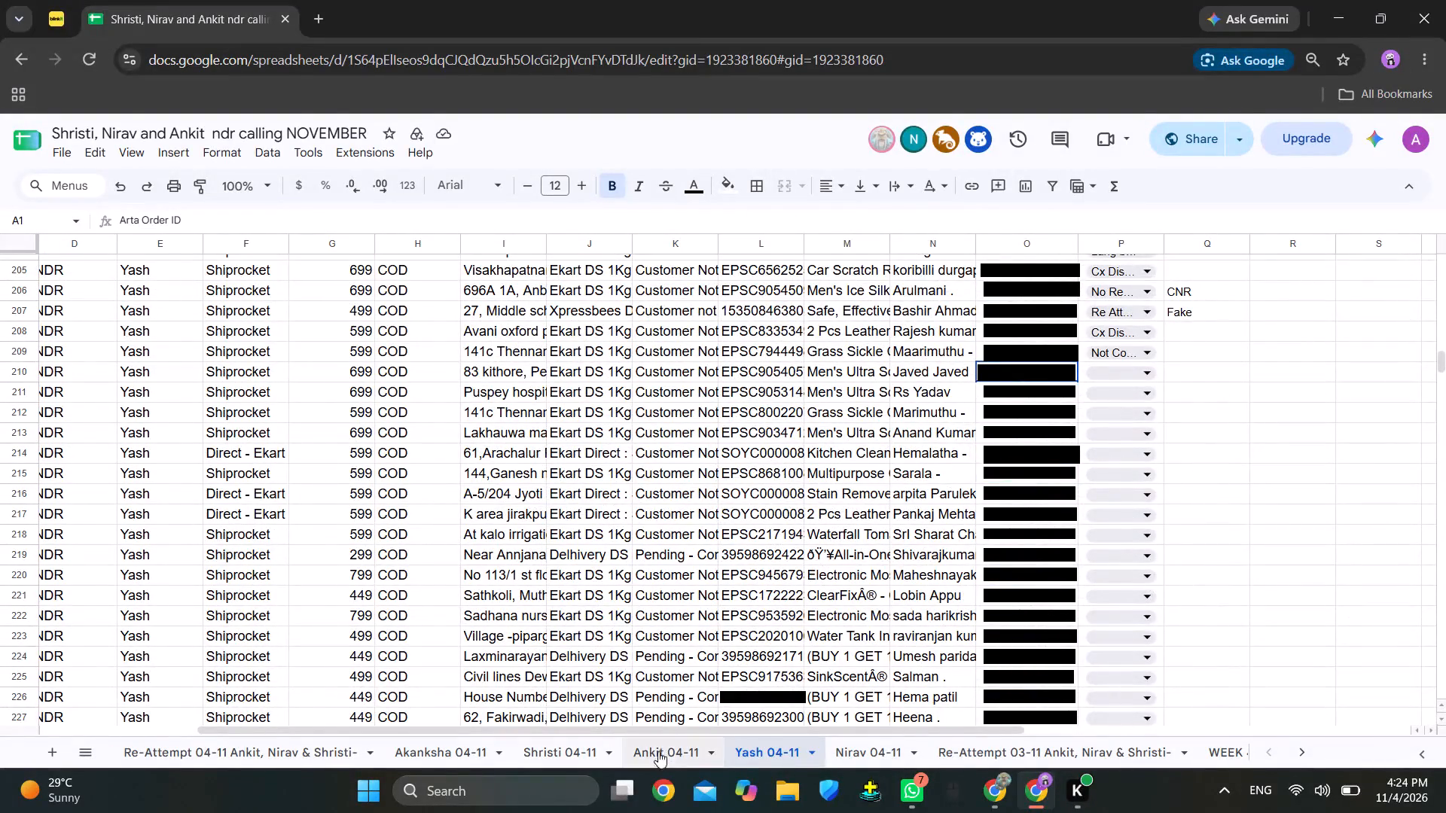
Compare the remark pivot tables of the Shristi 04-11 and Ankit 04-11 sheets, ending on Ankit 04-11.
{"action": "left_click", "coordinate": [658, 751]}
{"action": "left_click", "coordinate": [554, 757]}
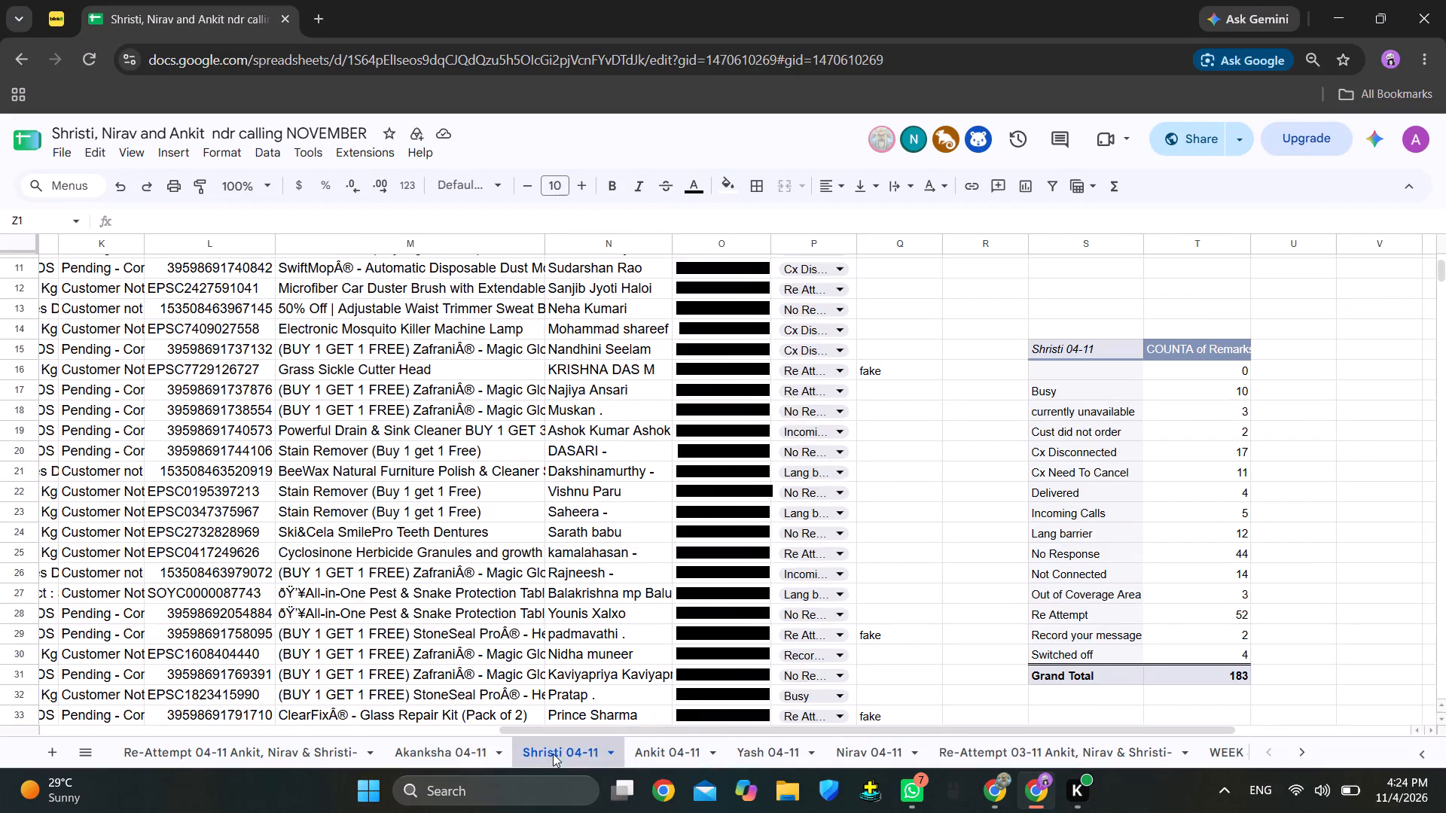
{"action": "left_click", "coordinate": [662, 754]}
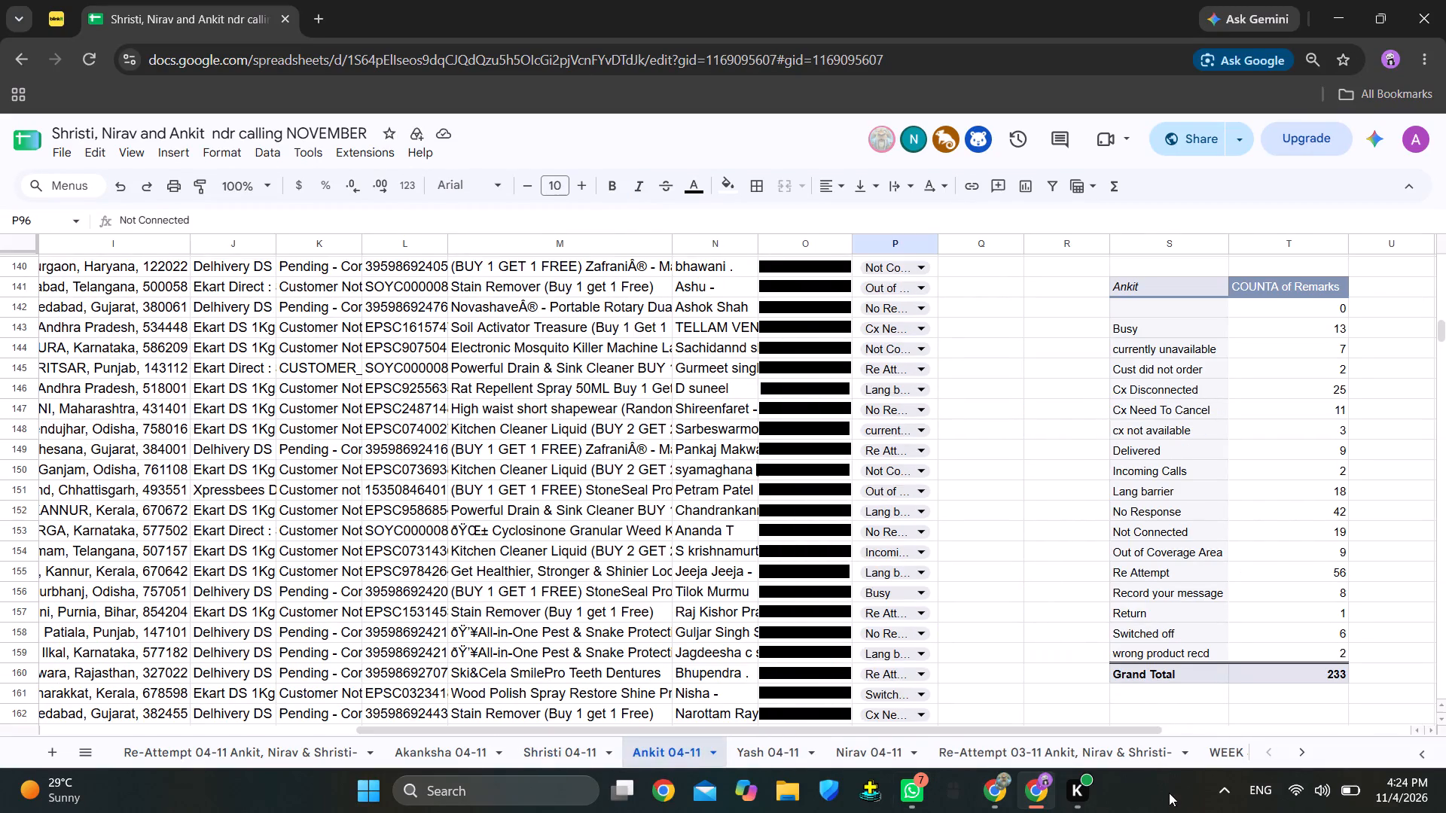